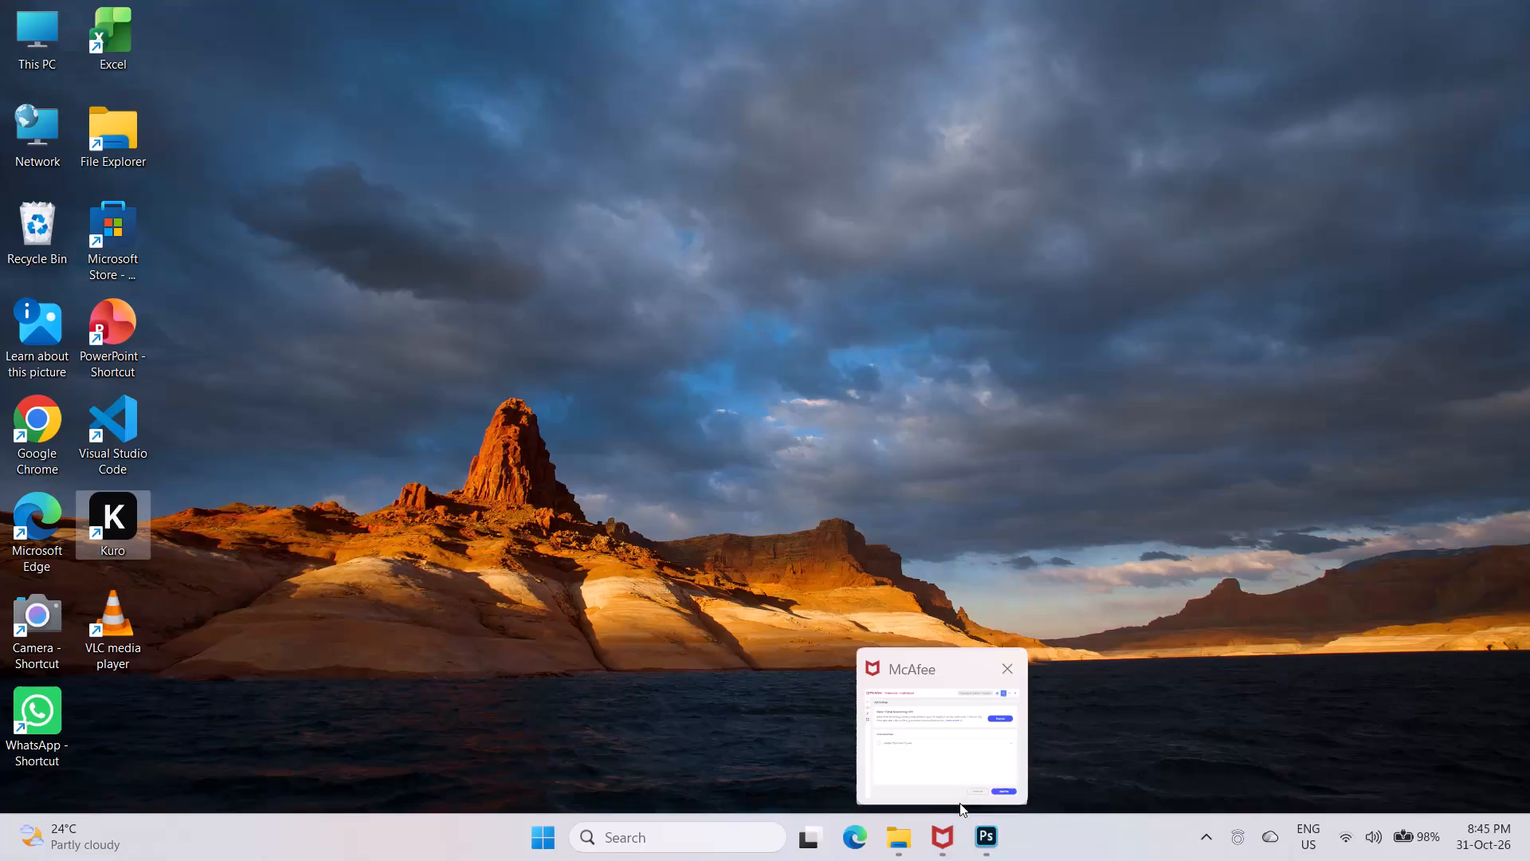
Switch to Photoshop, where the DIWALI POST (2).psd document is open.
left_click(978, 837)
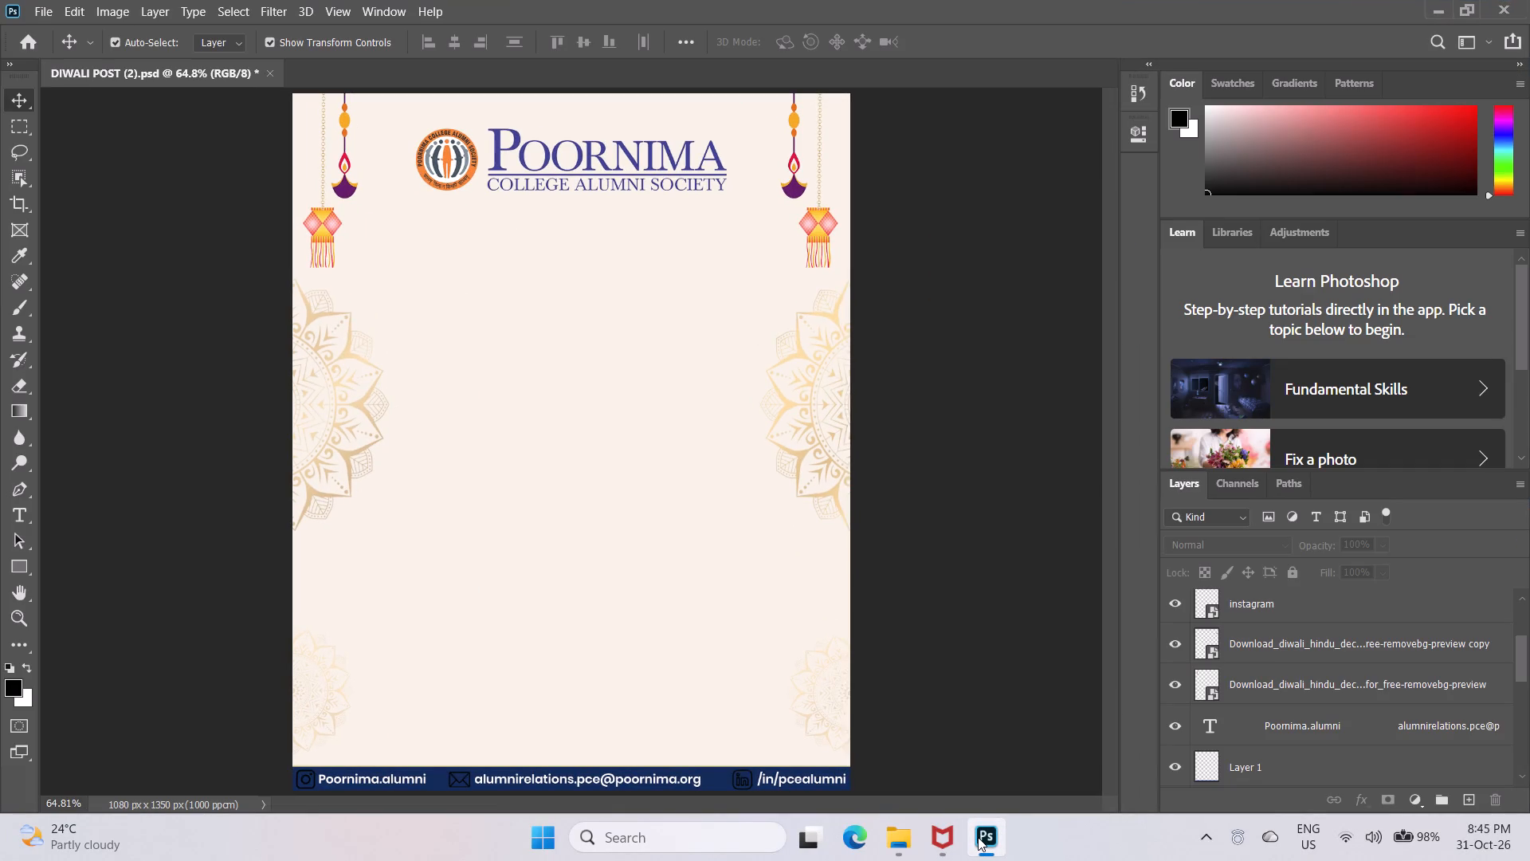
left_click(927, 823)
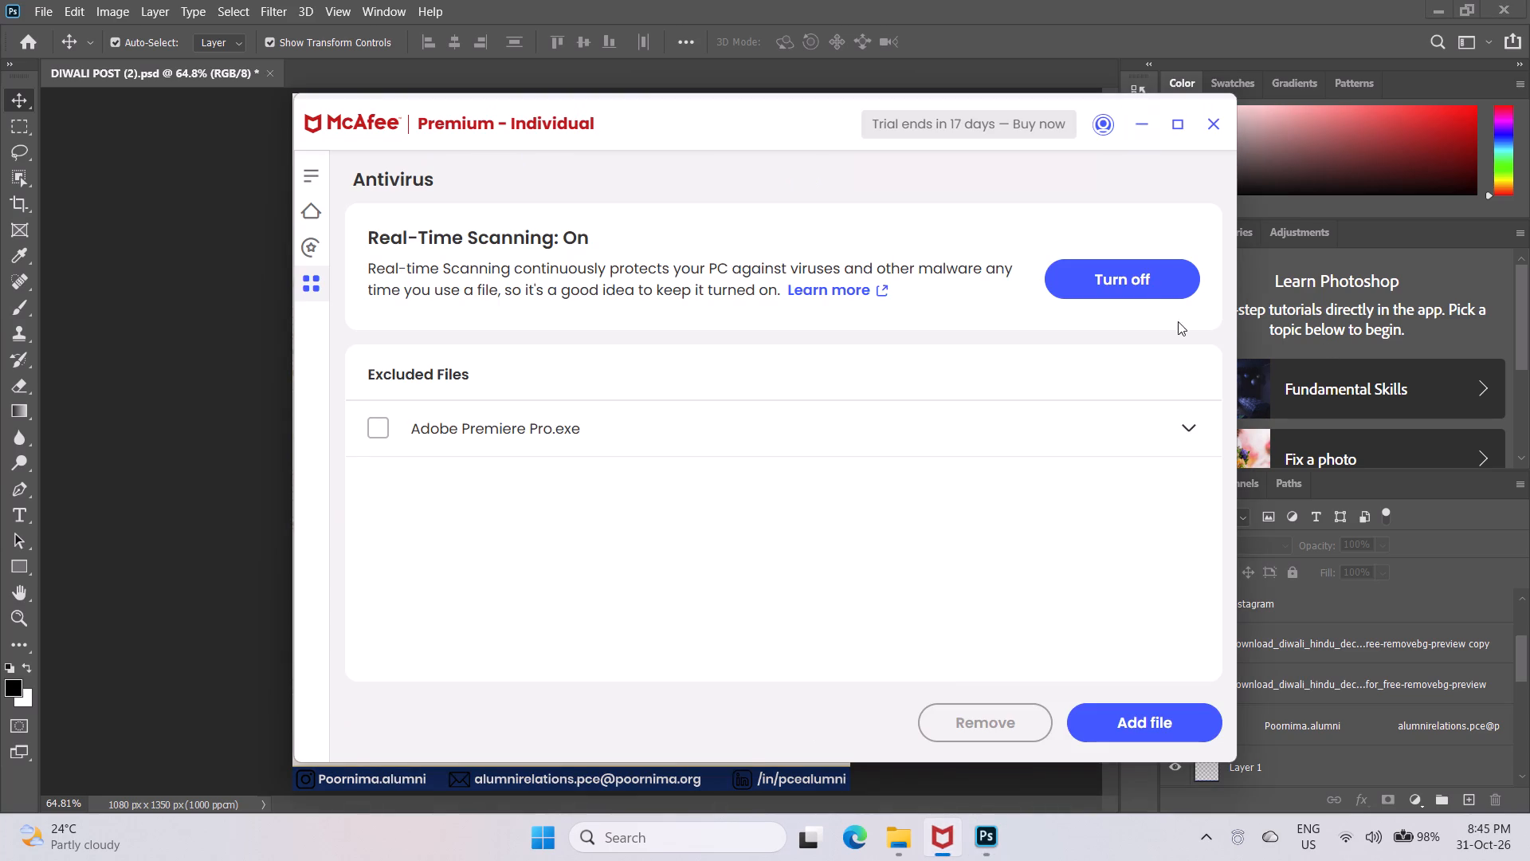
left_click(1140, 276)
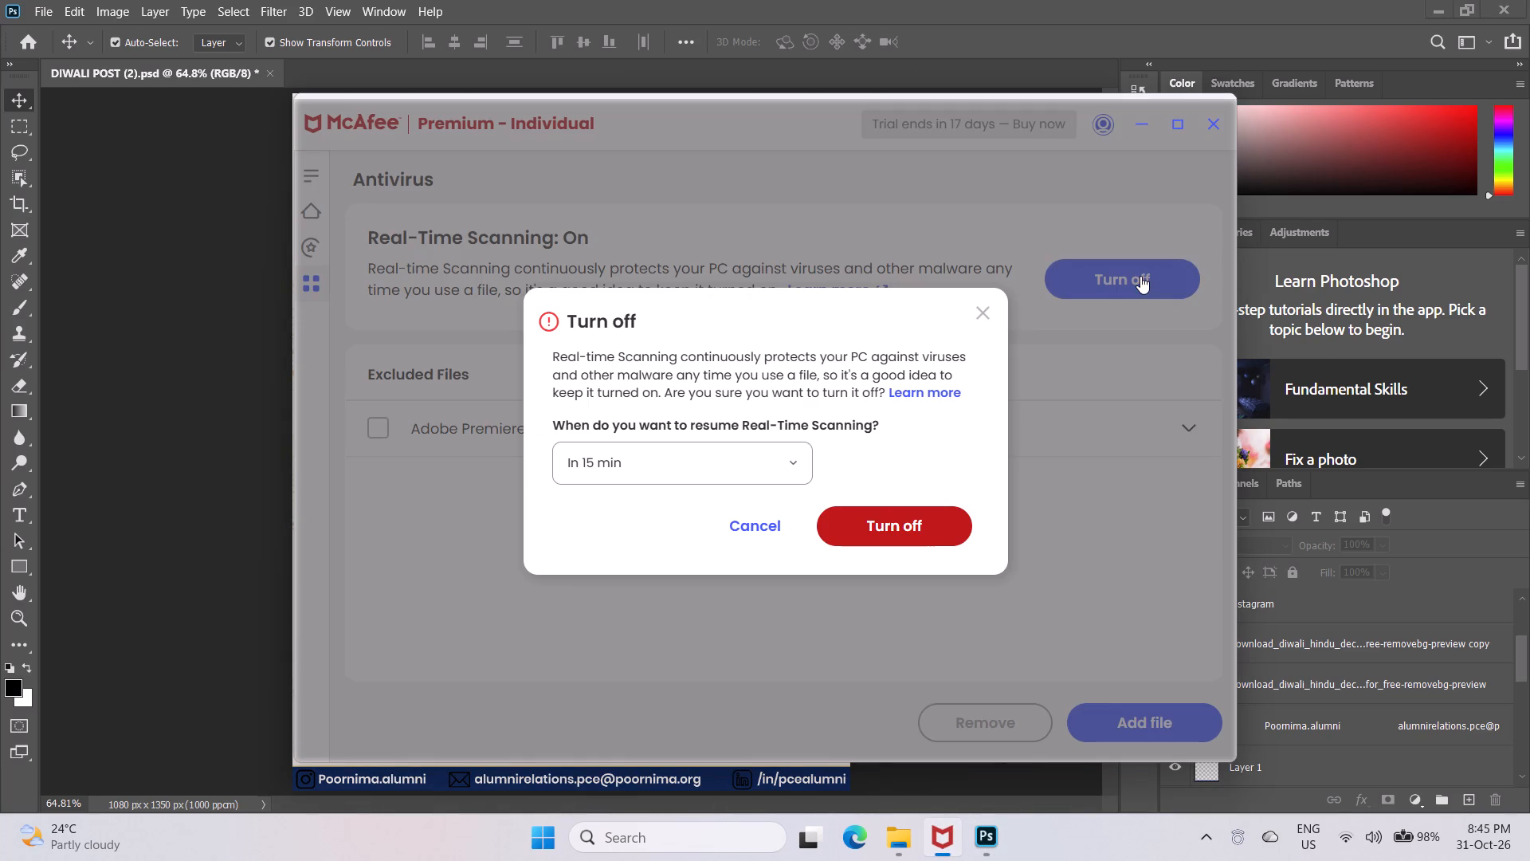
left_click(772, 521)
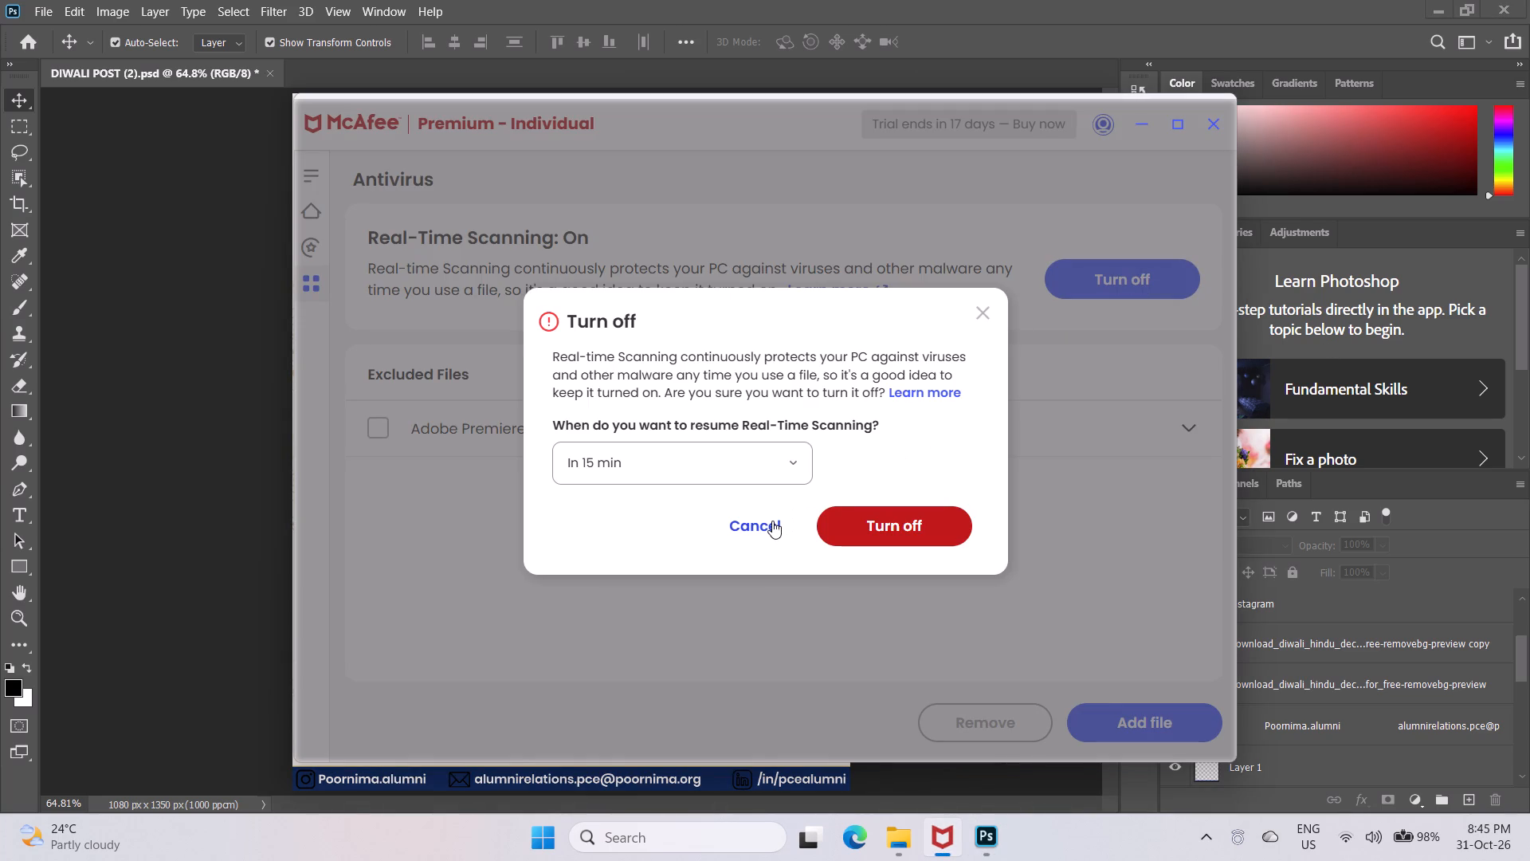
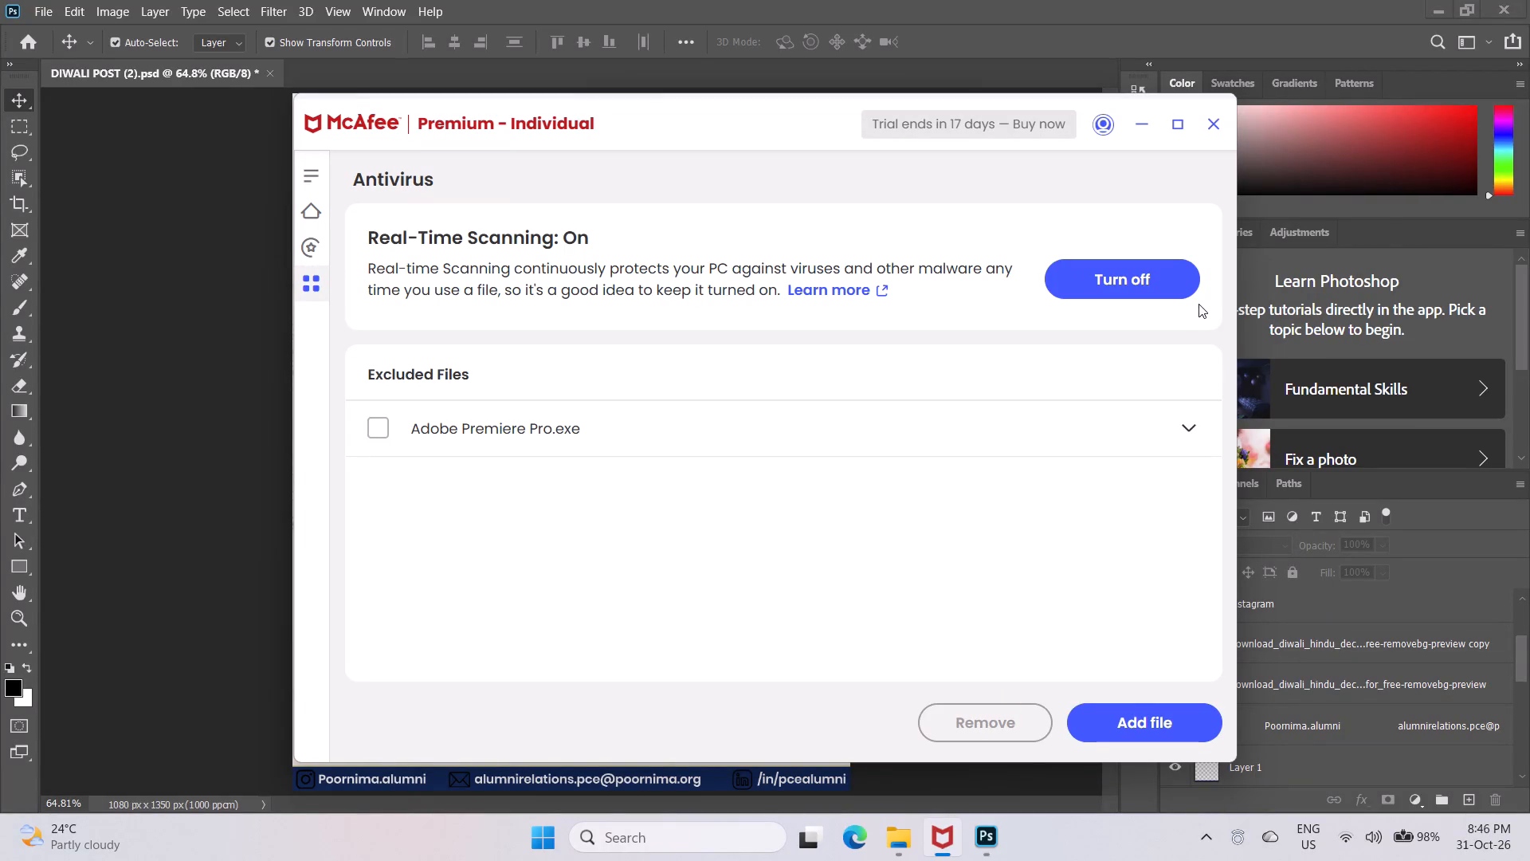
Close the McAfee antivirus window to get back to the DIWALI POST (2).psd document.
left_click(1209, 120)
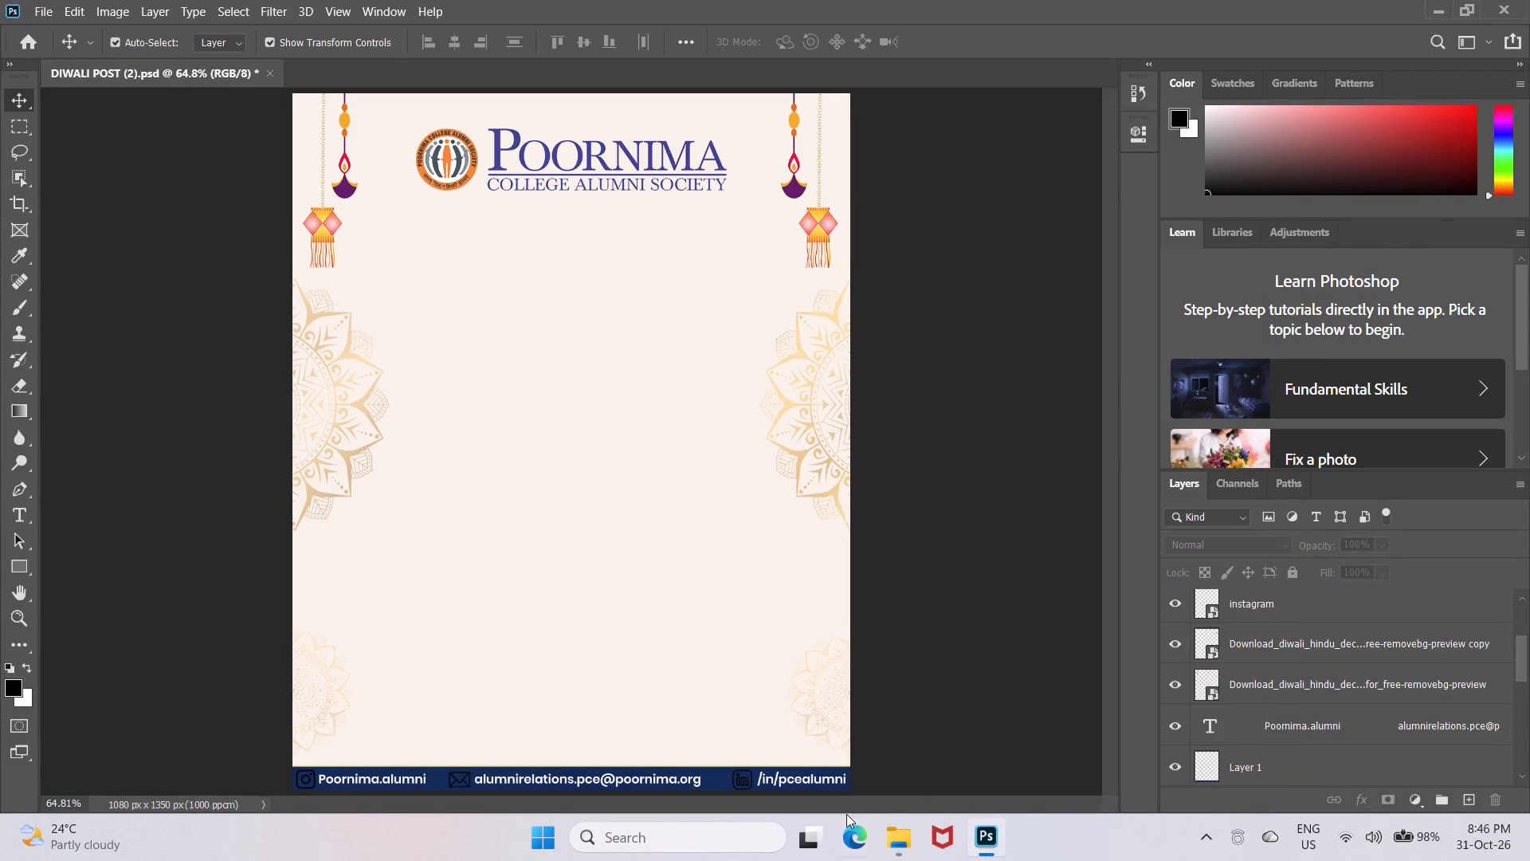
Switch to Google Chrome and open Pinterest from the new tab page's shortcuts.
left_click(912, 847)
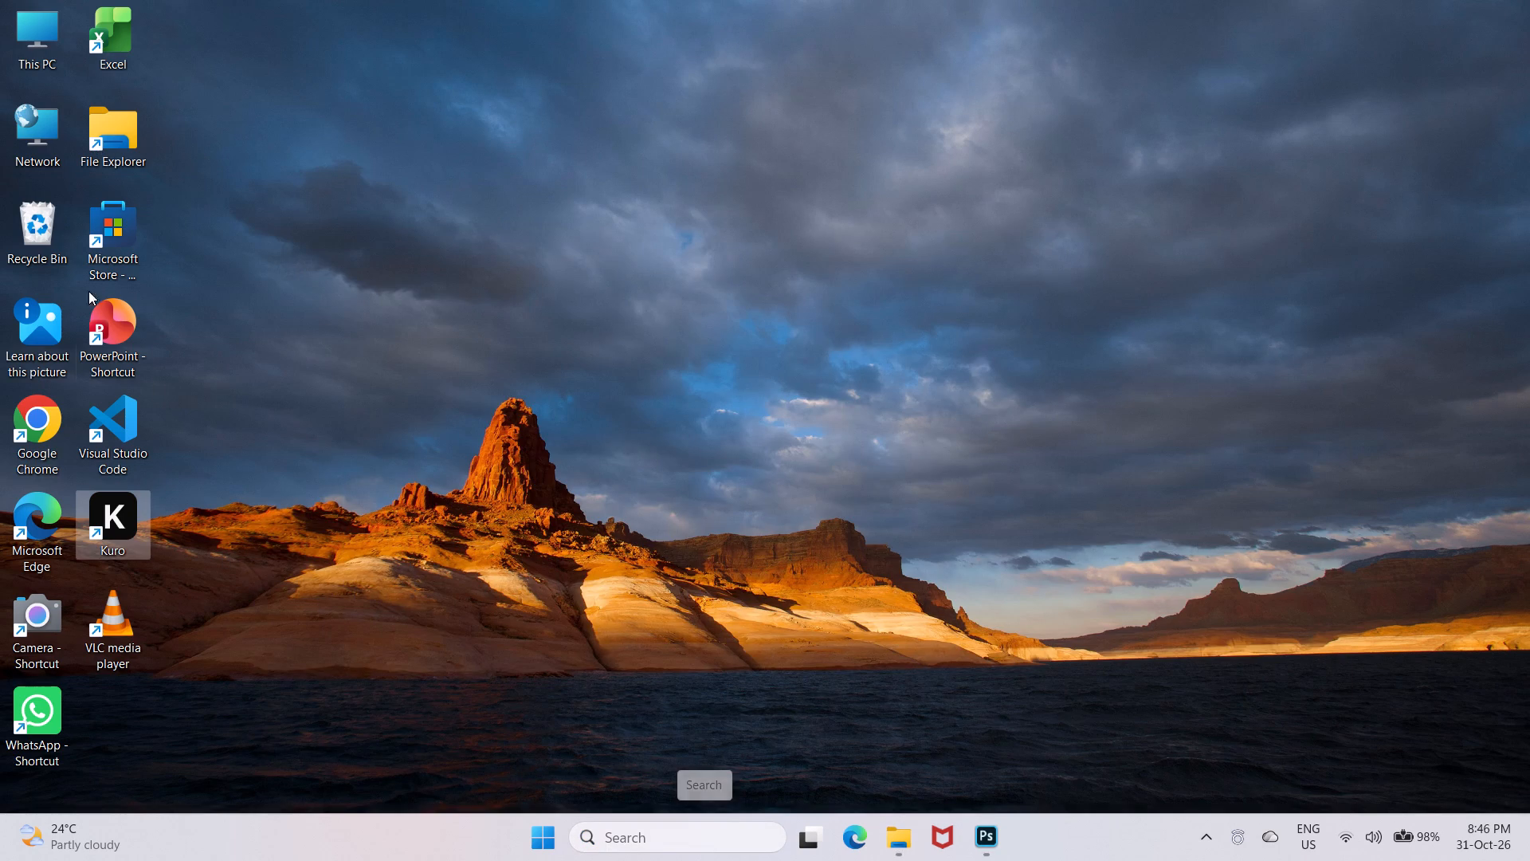
double_click(33, 418)
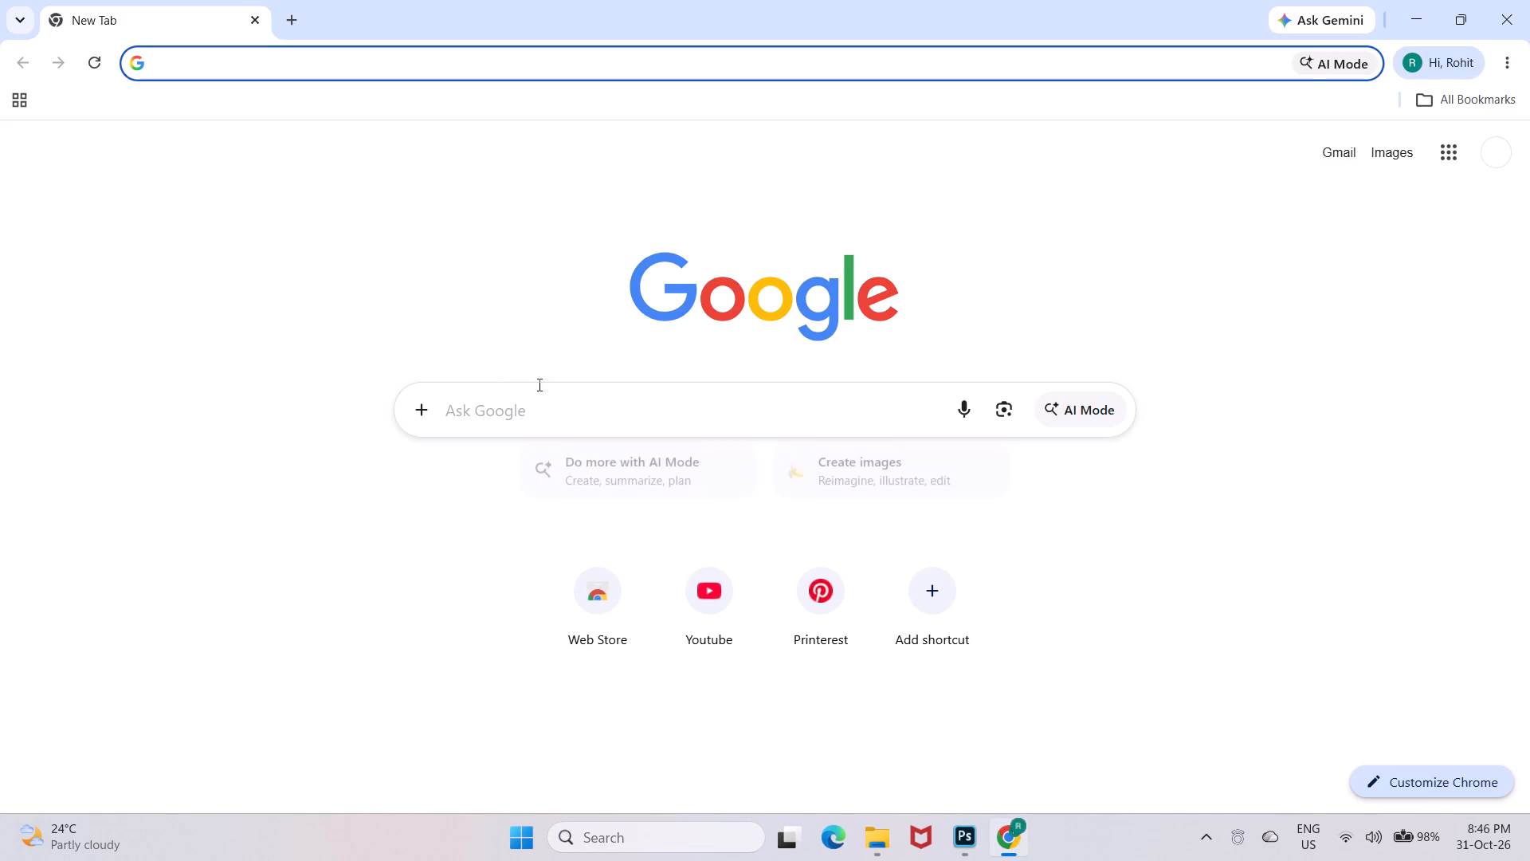
left_click(543, 396)
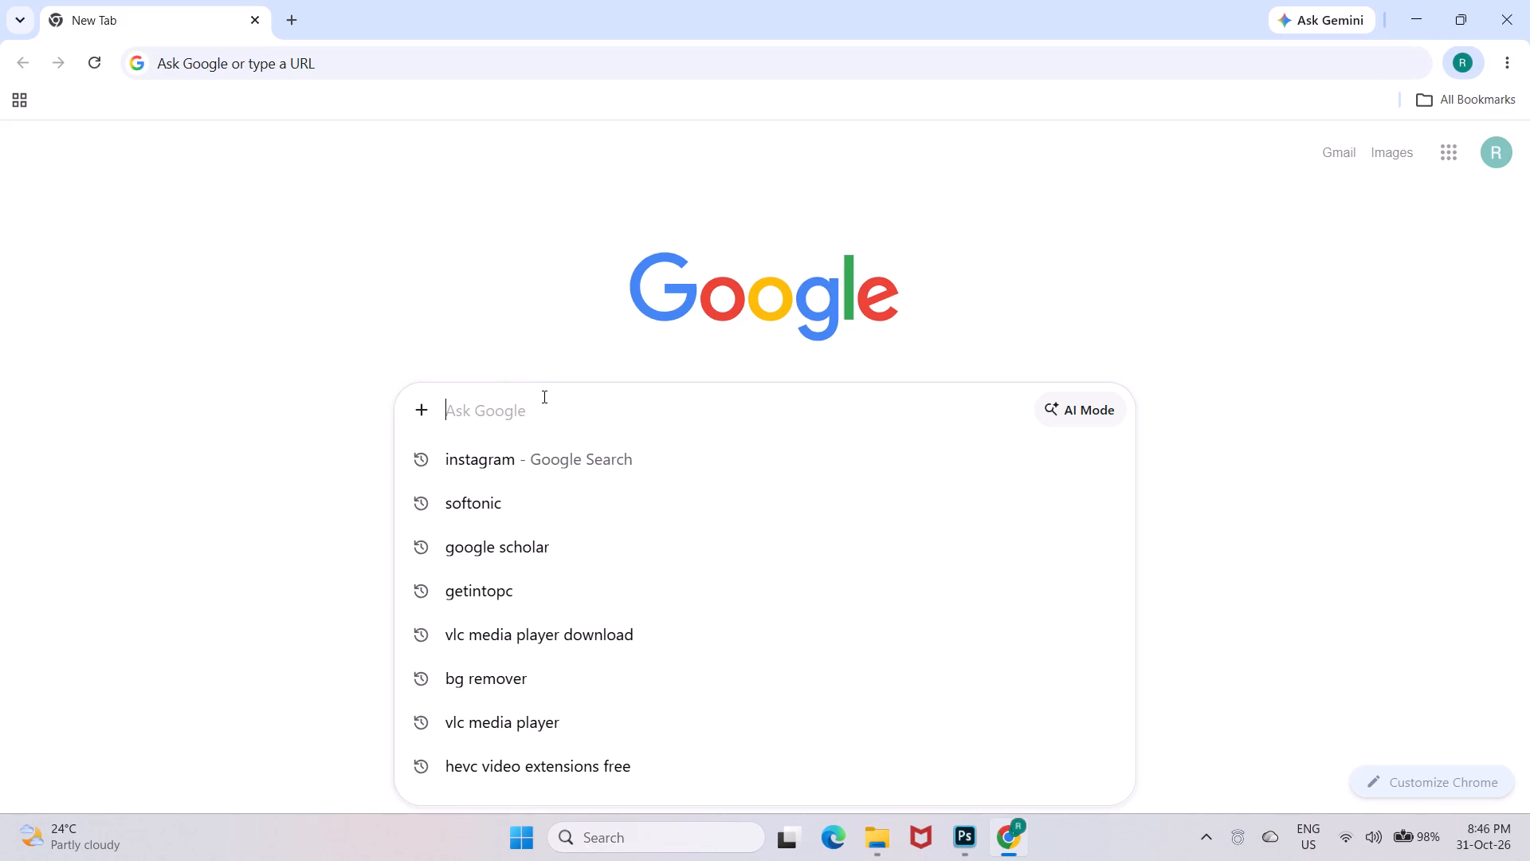
left_click(552, 301)
double_click(798, 612)
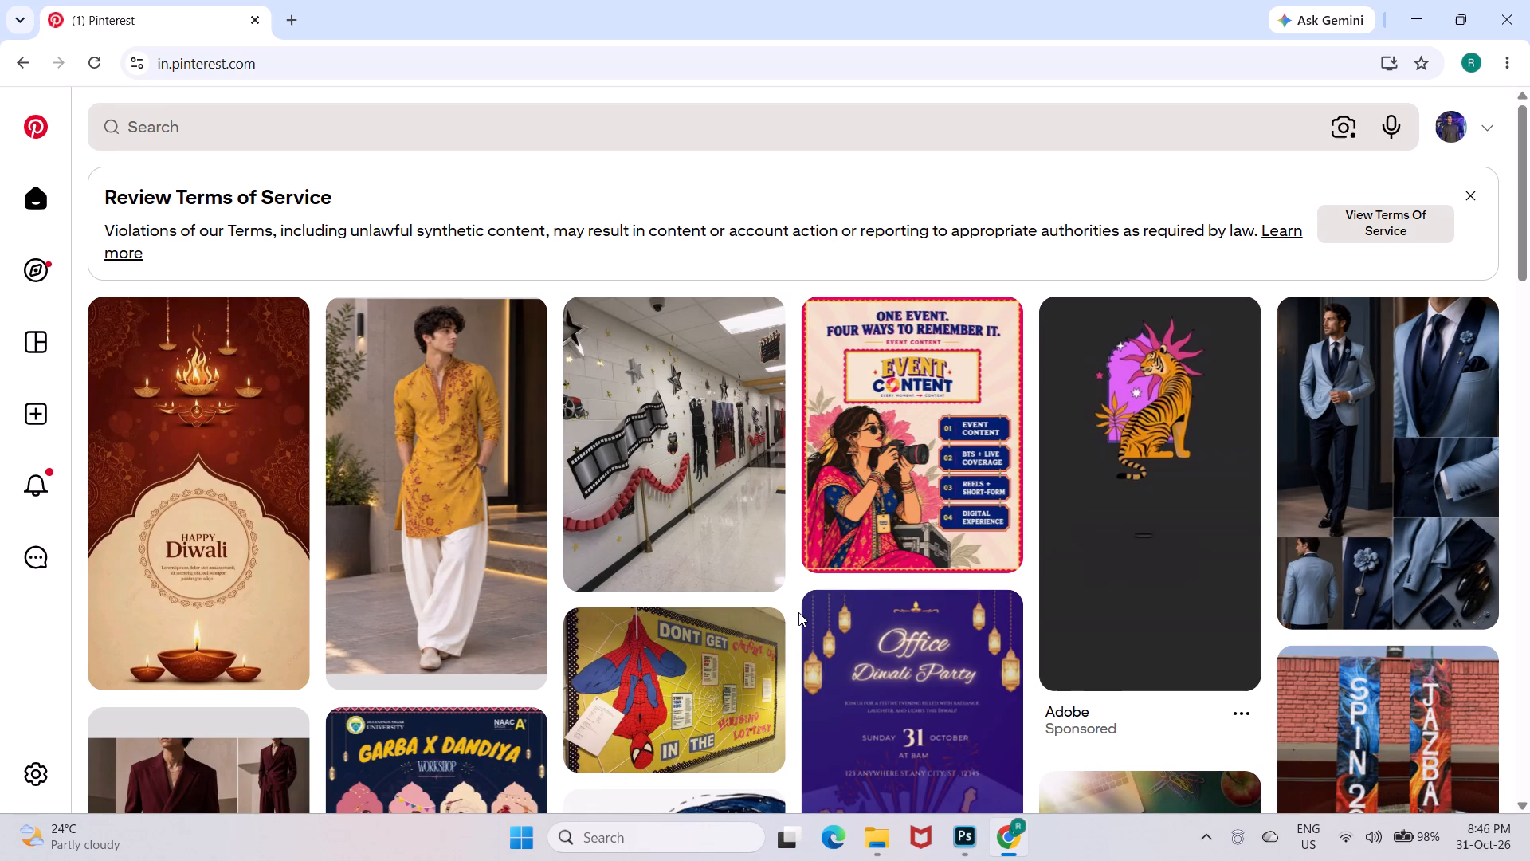
Search Pinterest for "professional diwali poster ideas" by reusing the recent search.
scroll(798, 612, "down", 4)
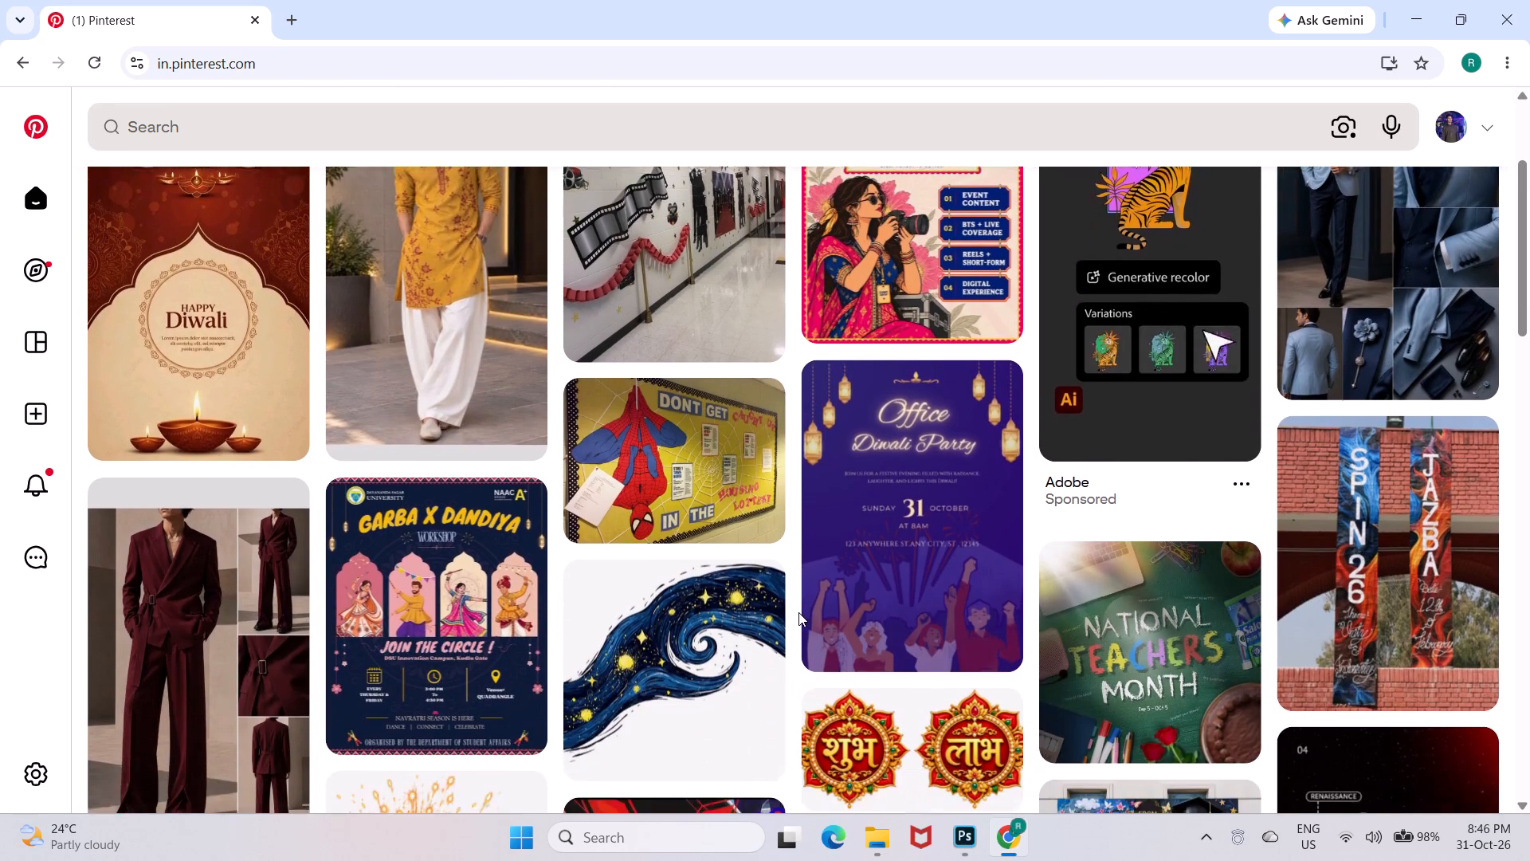
scroll(798, 612, "up", 3)
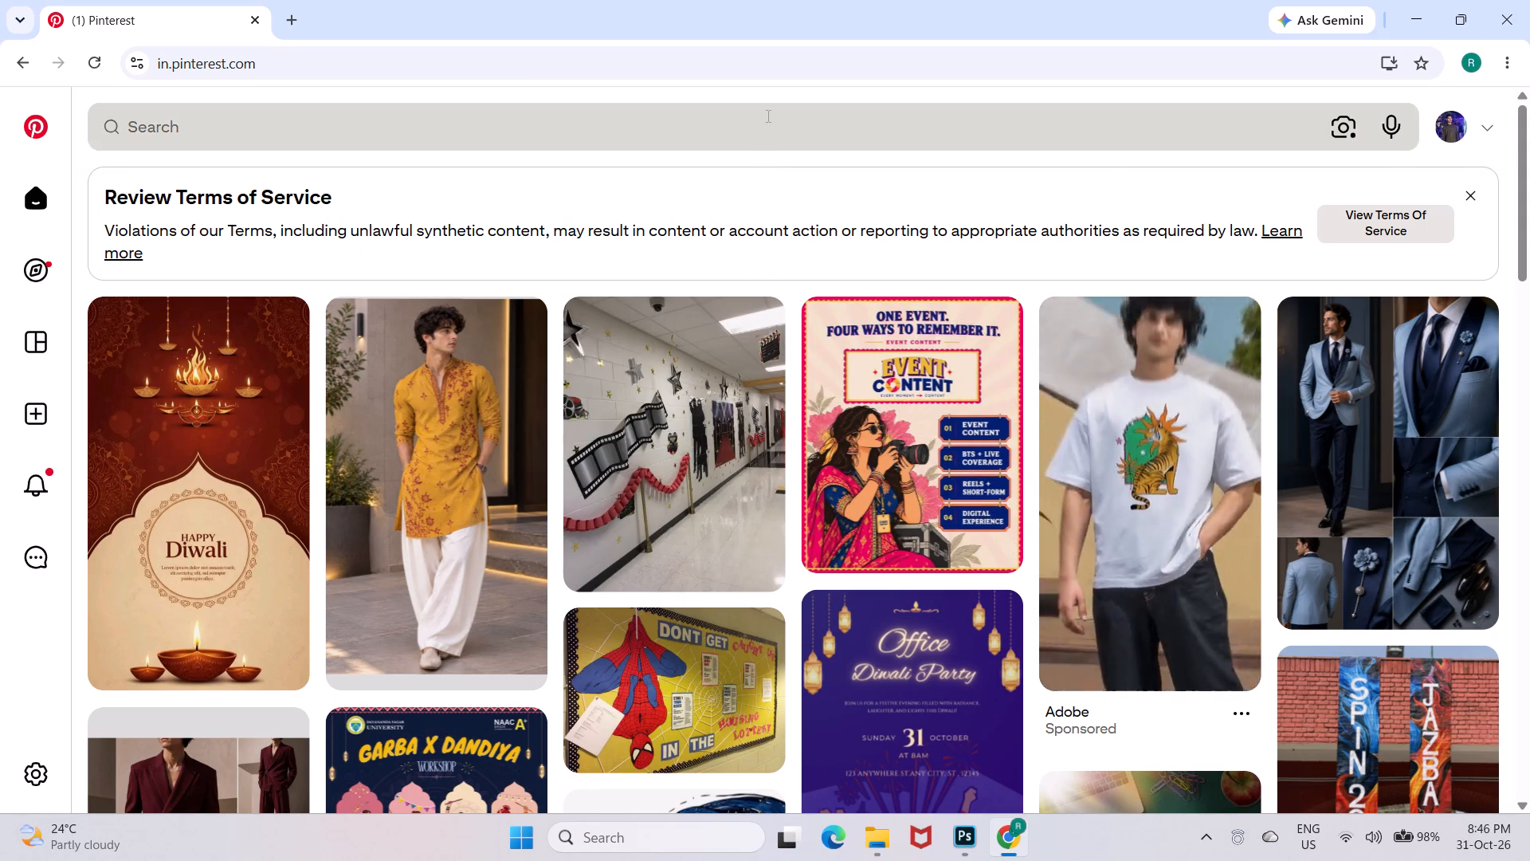
left_click(767, 116)
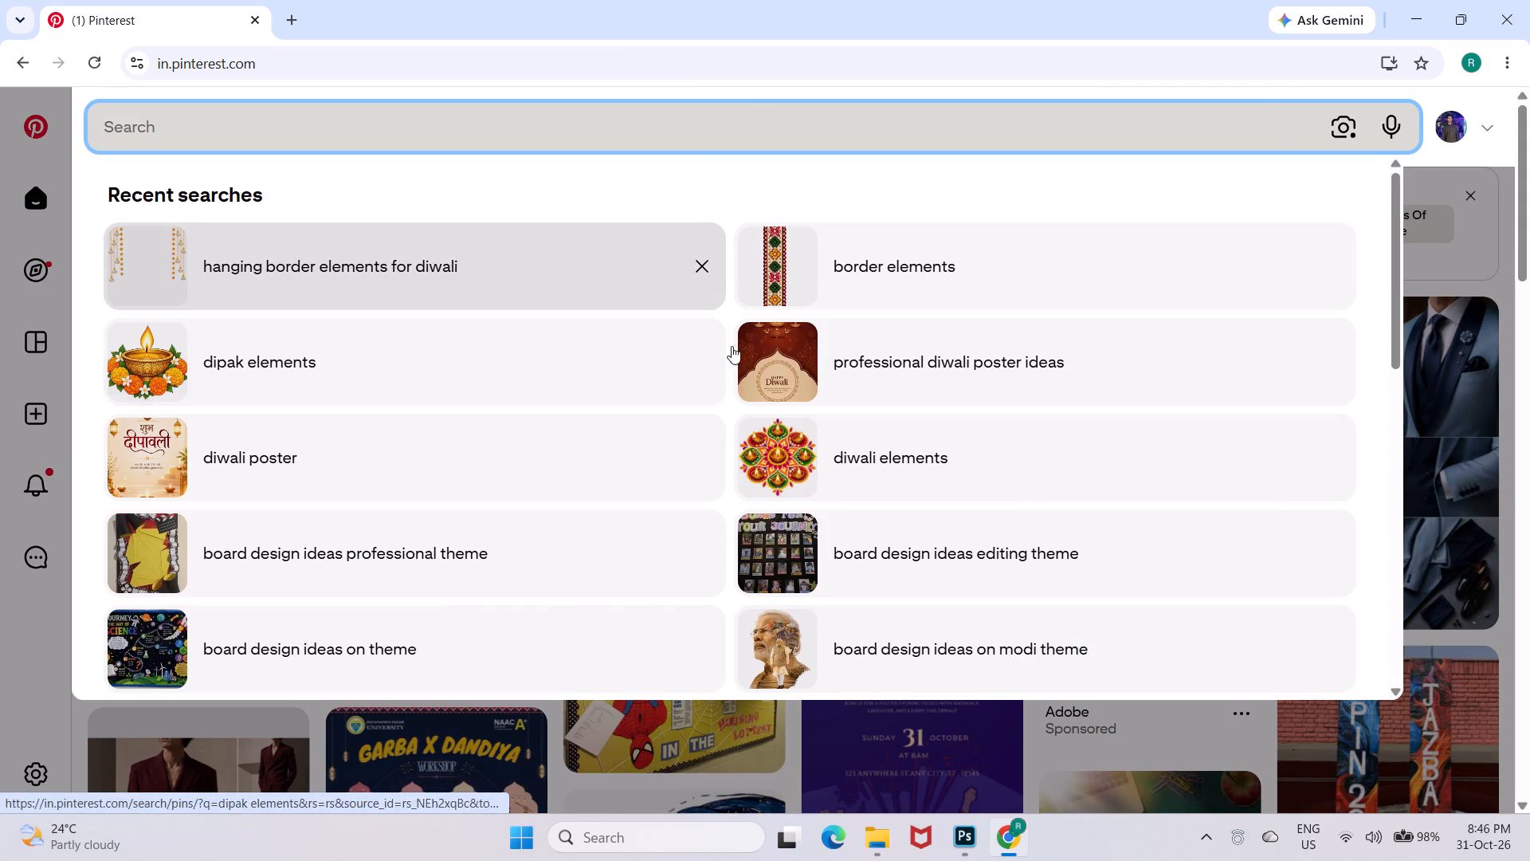
left_click(860, 360)
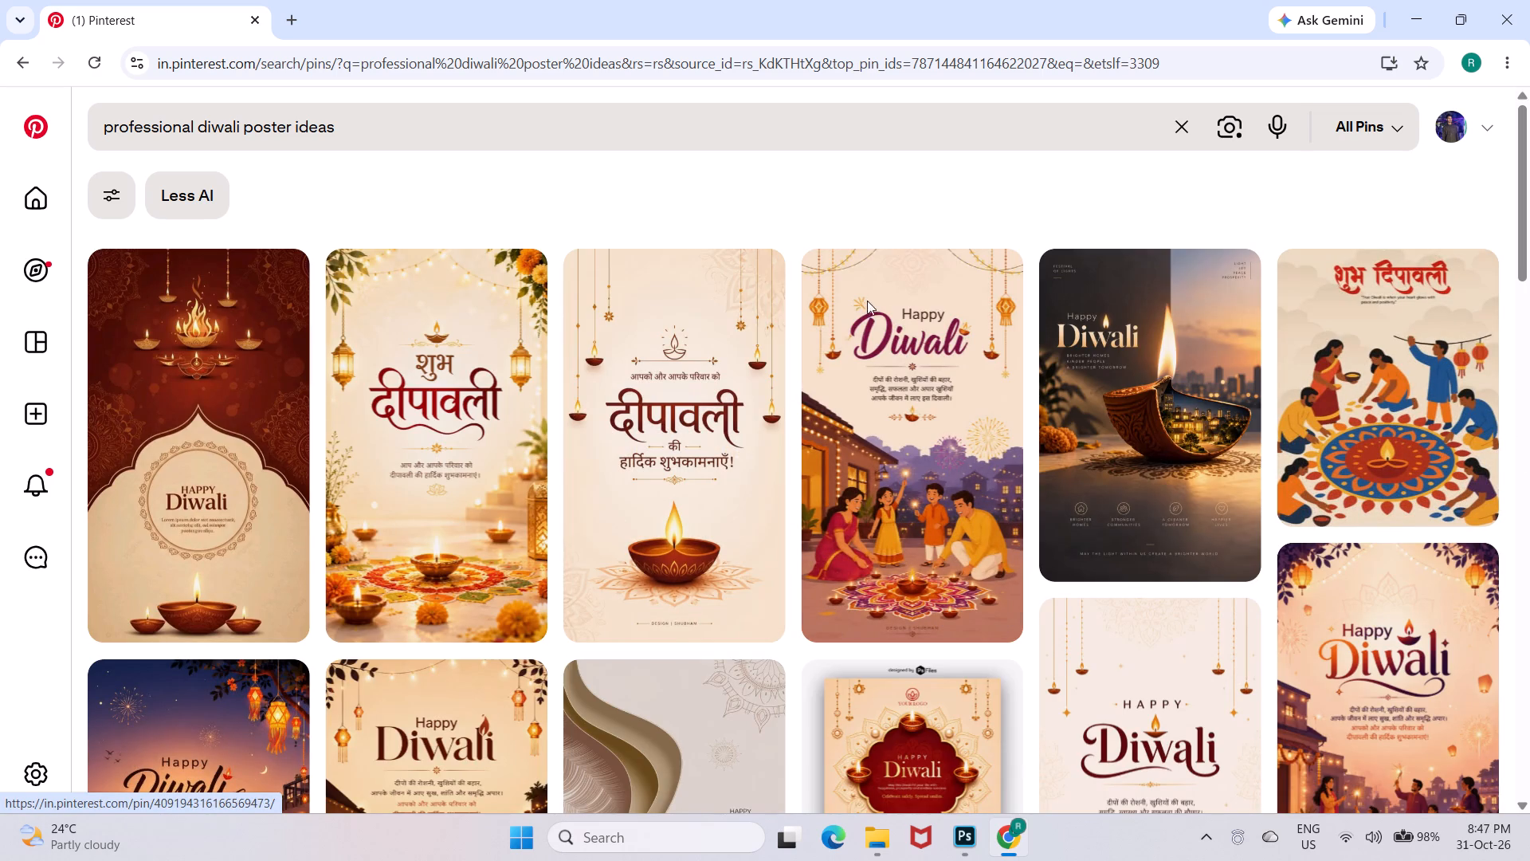
View the cream Hindi Deepawali wishes poster with the single large diya up close, and return to the search results.
scroll(727, 458, "down", 1)
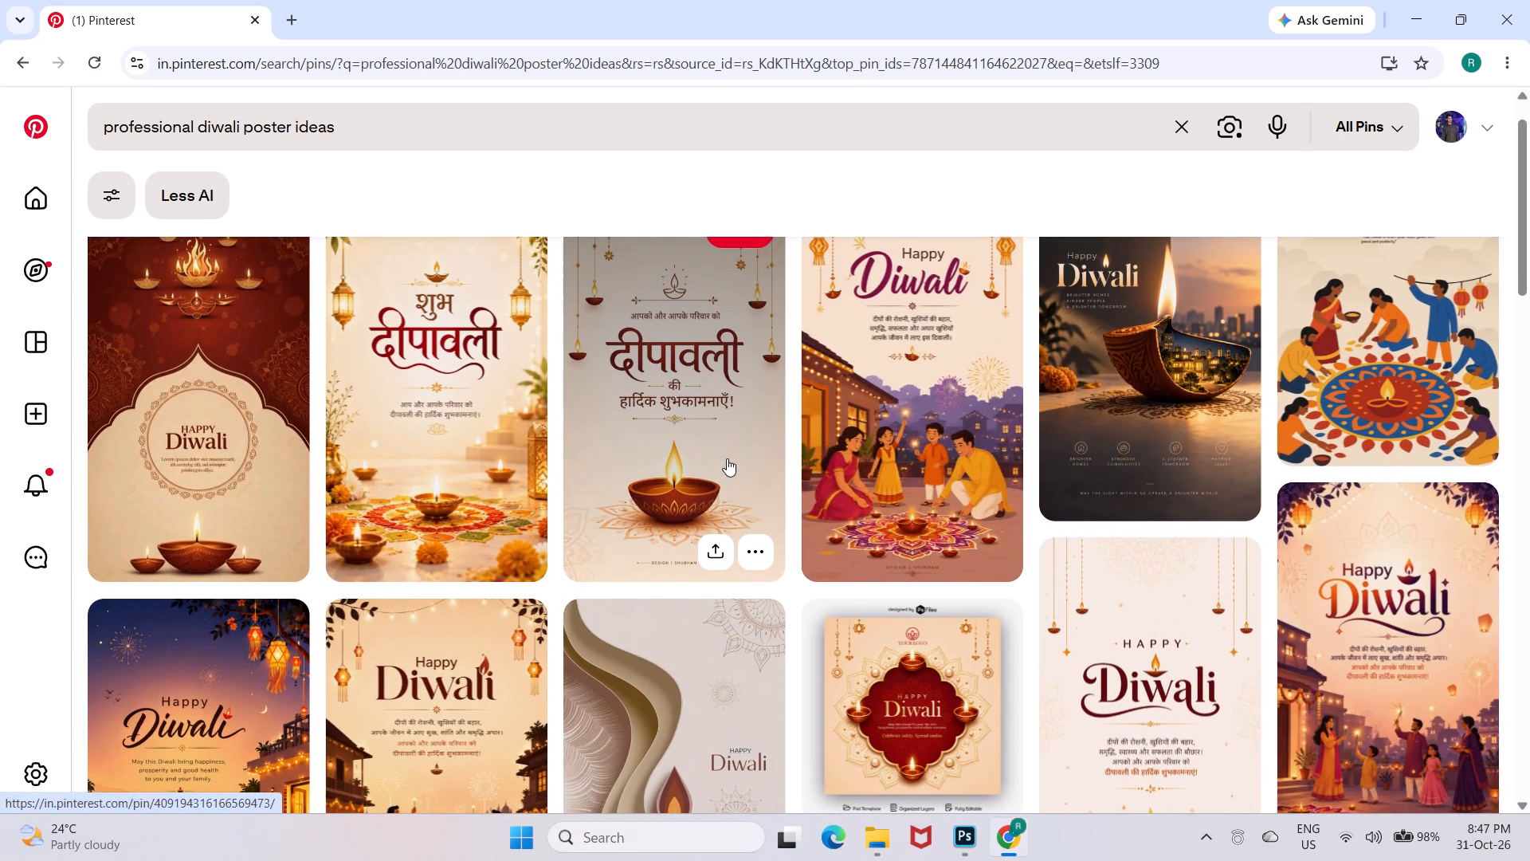
scroll(727, 458, "up", 1)
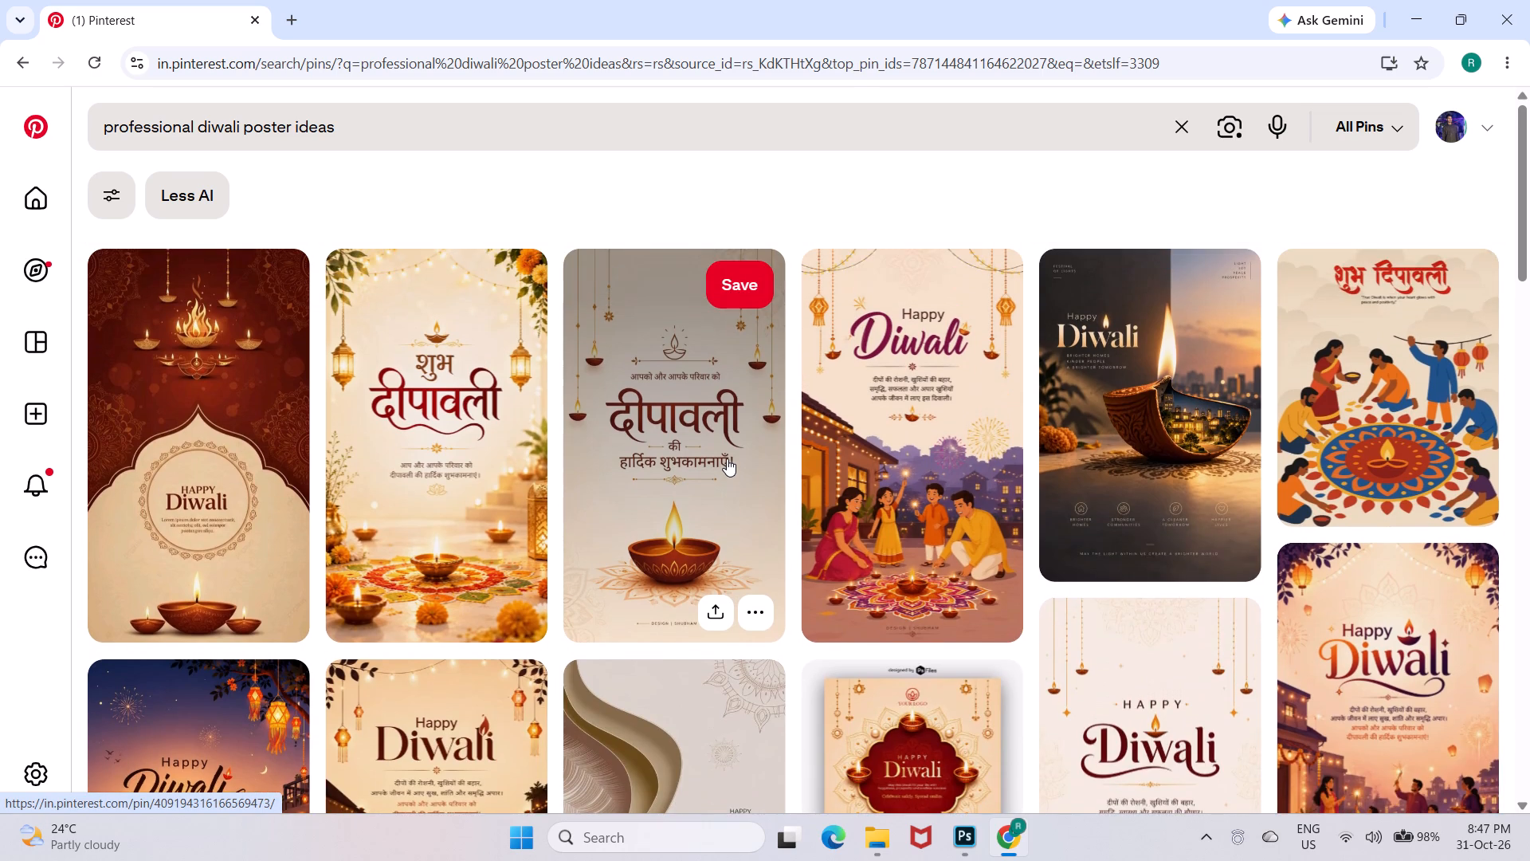
scroll(727, 458, "up", 2)
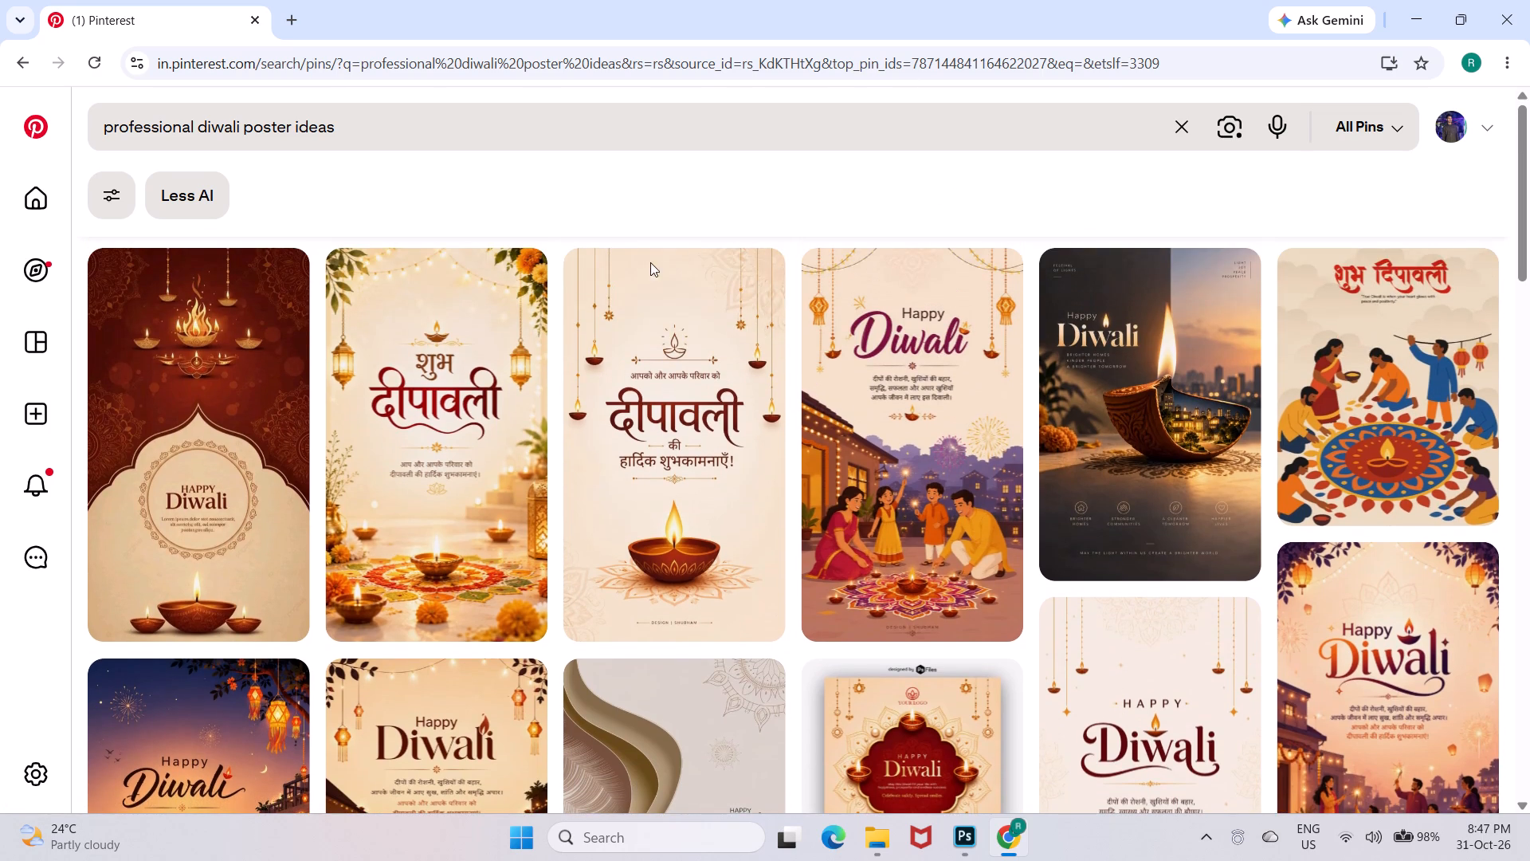
right_click(643, 393)
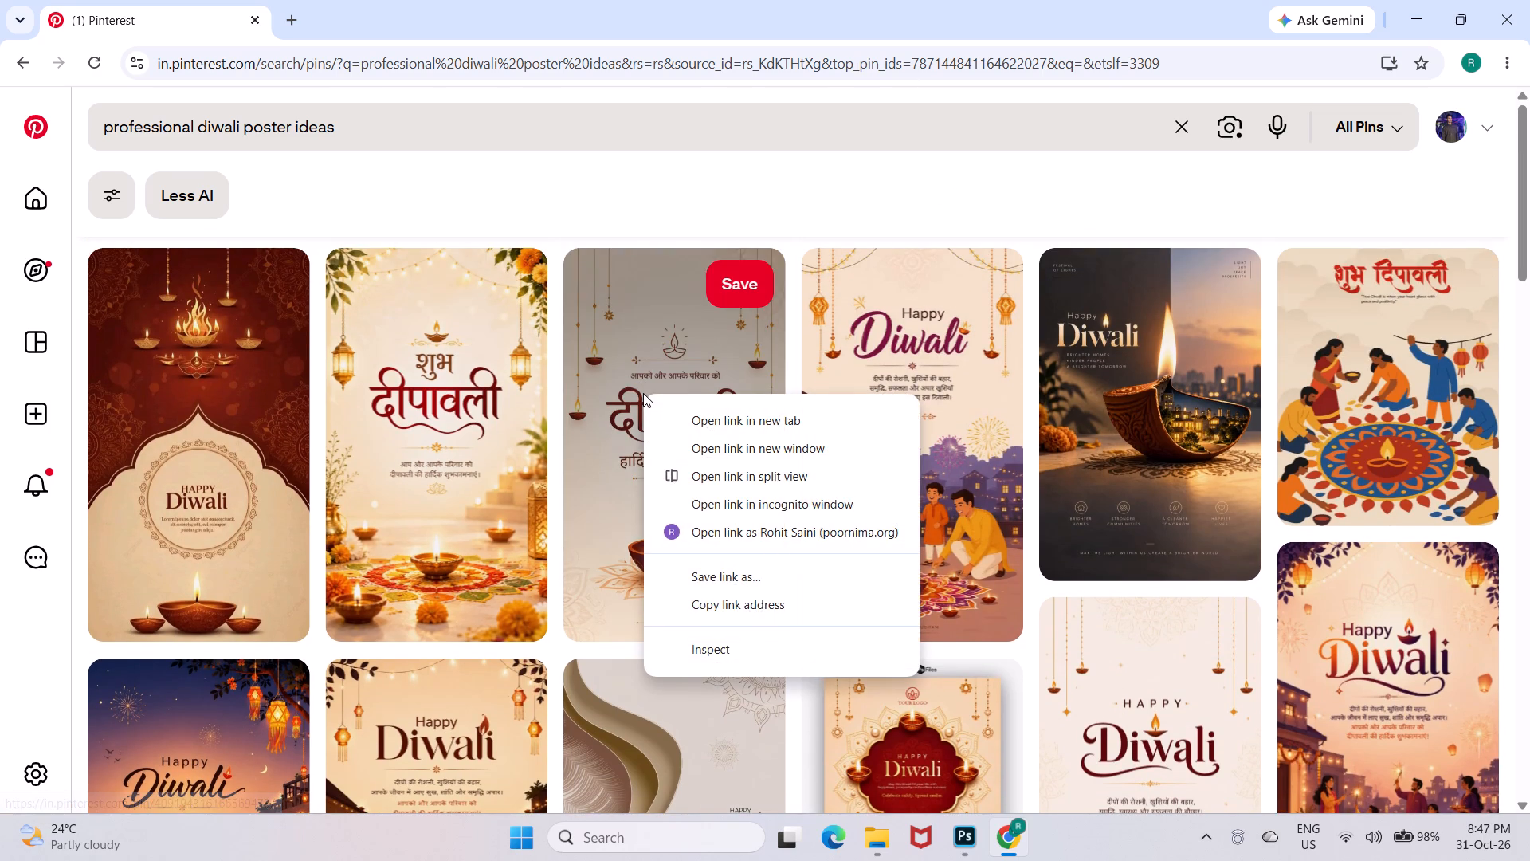
left_click(691, 342)
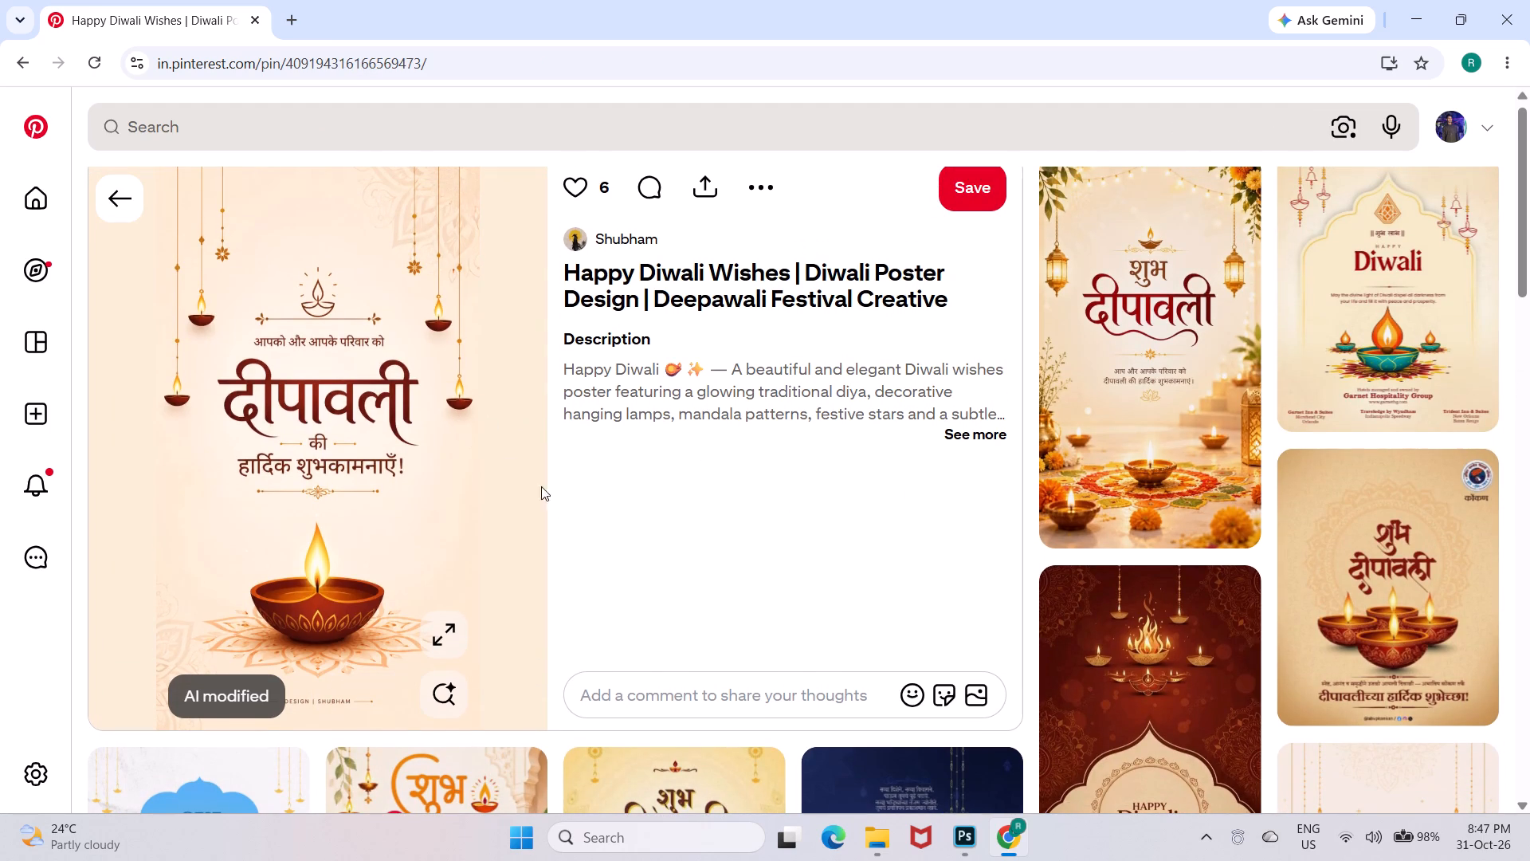
scroll(482, 525, "right", 1)
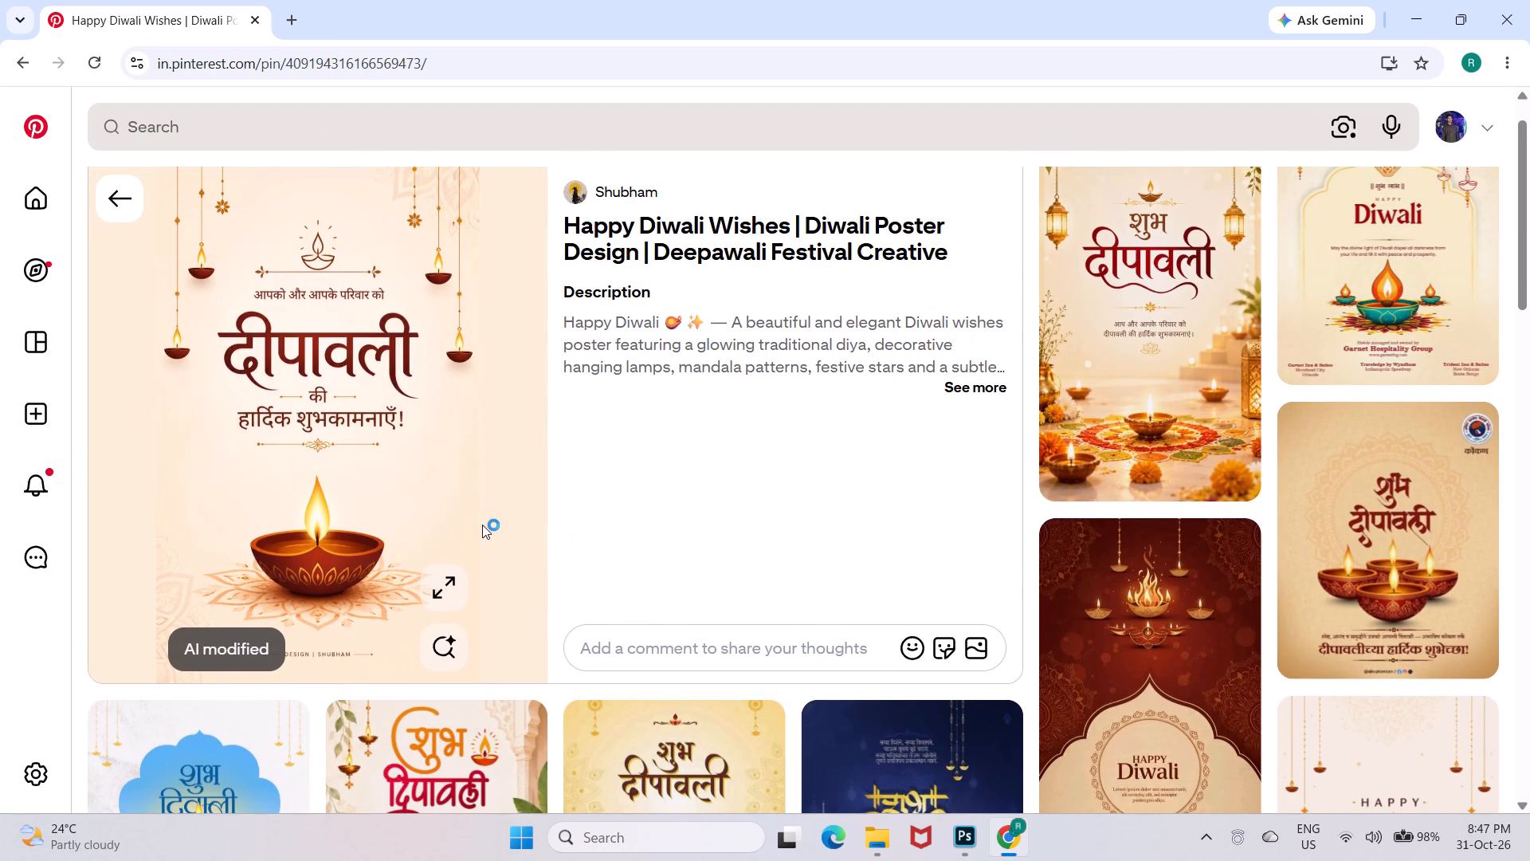
scroll(482, 525, "right", 1)
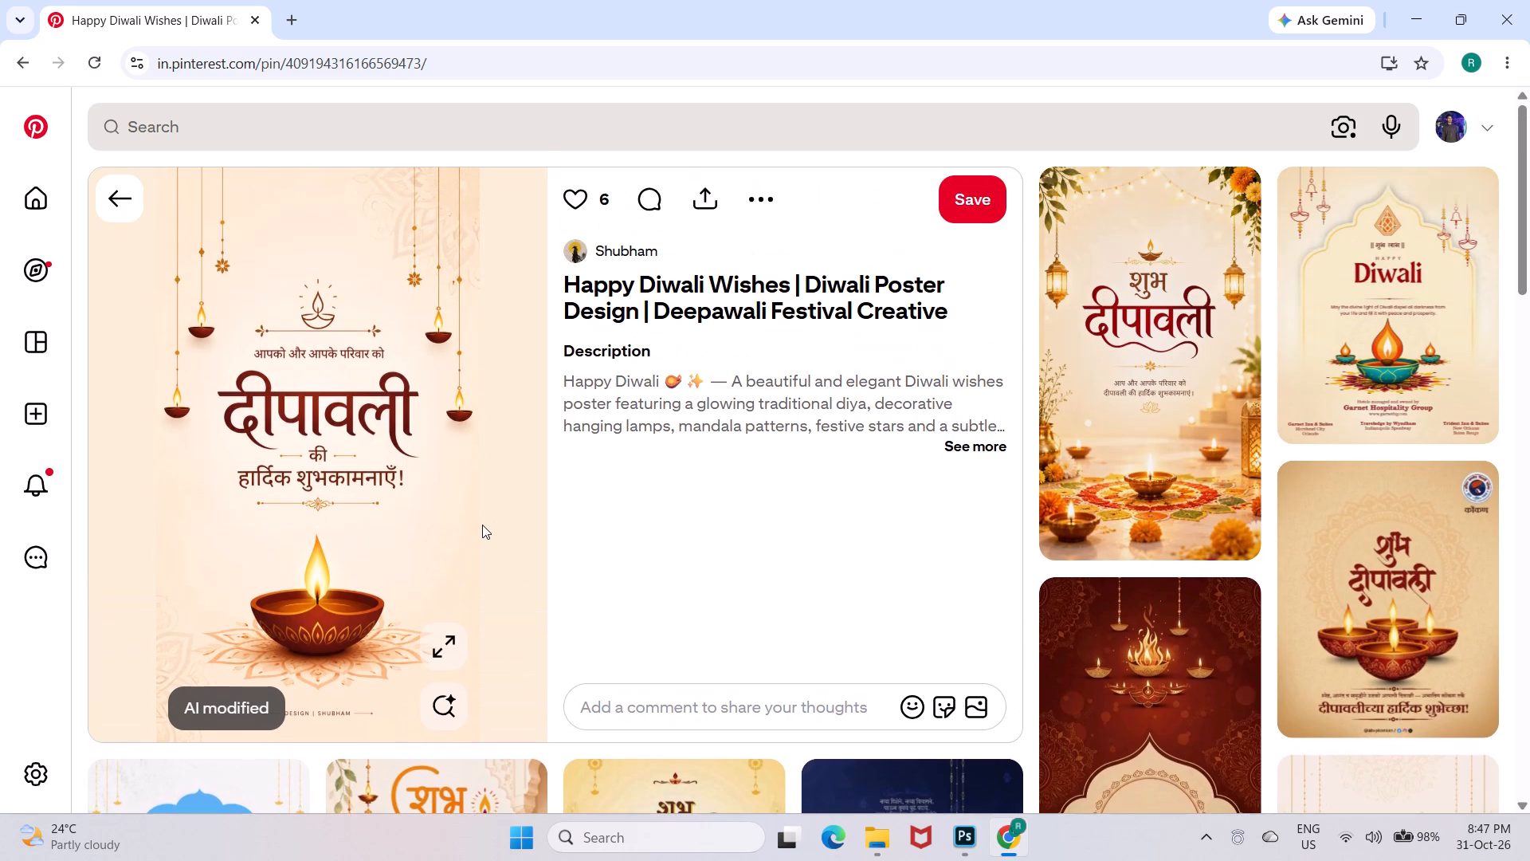
left_click(116, 199)
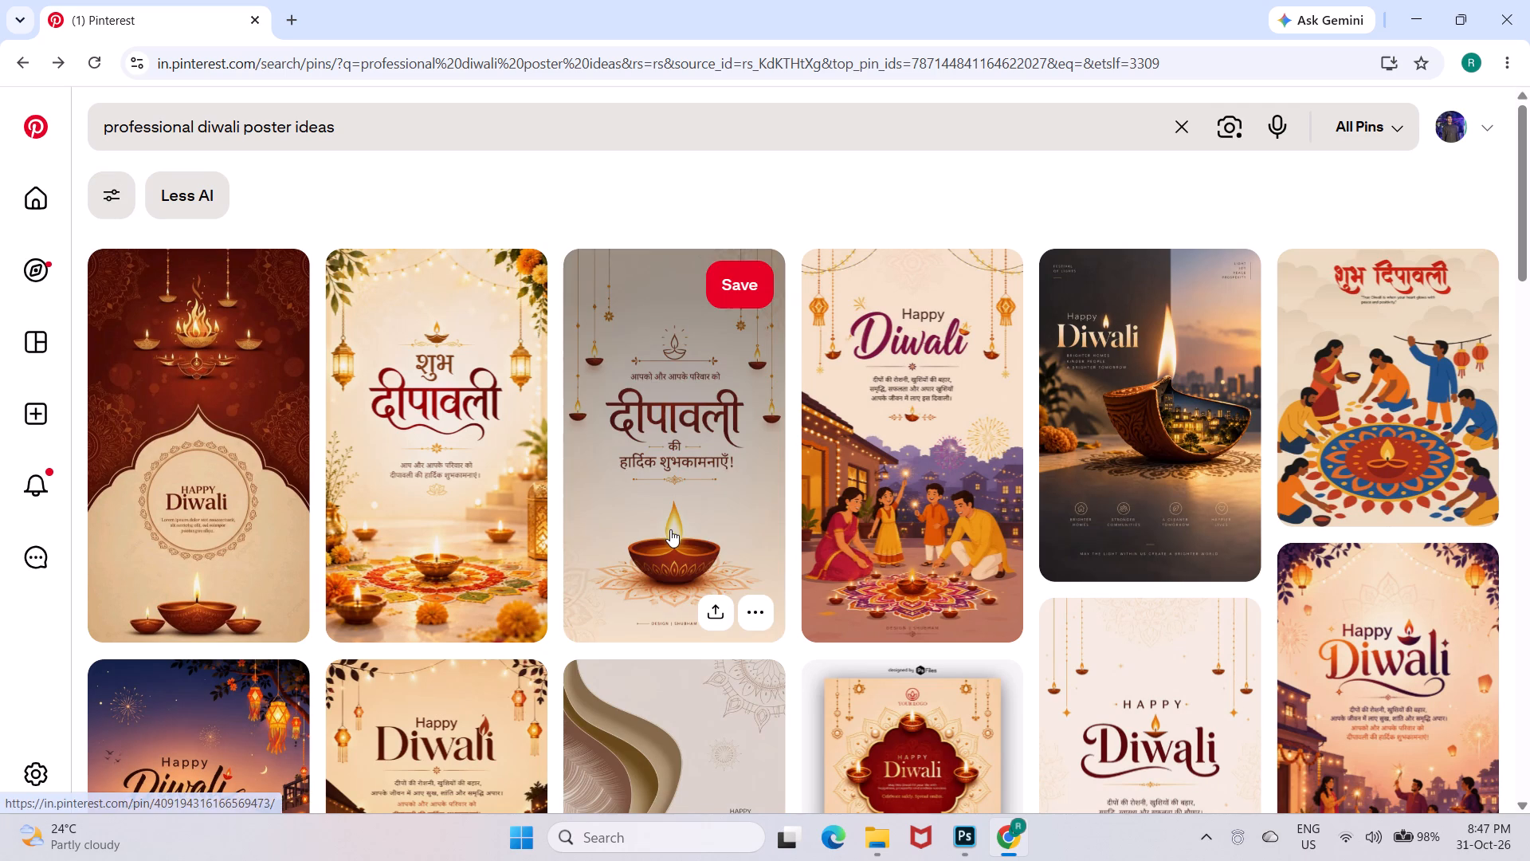
Look through the "professional diwali poster ideas" results for poster layouts, colours and diya motifs to use as inspiration.
scroll(670, 529, "down", 5)
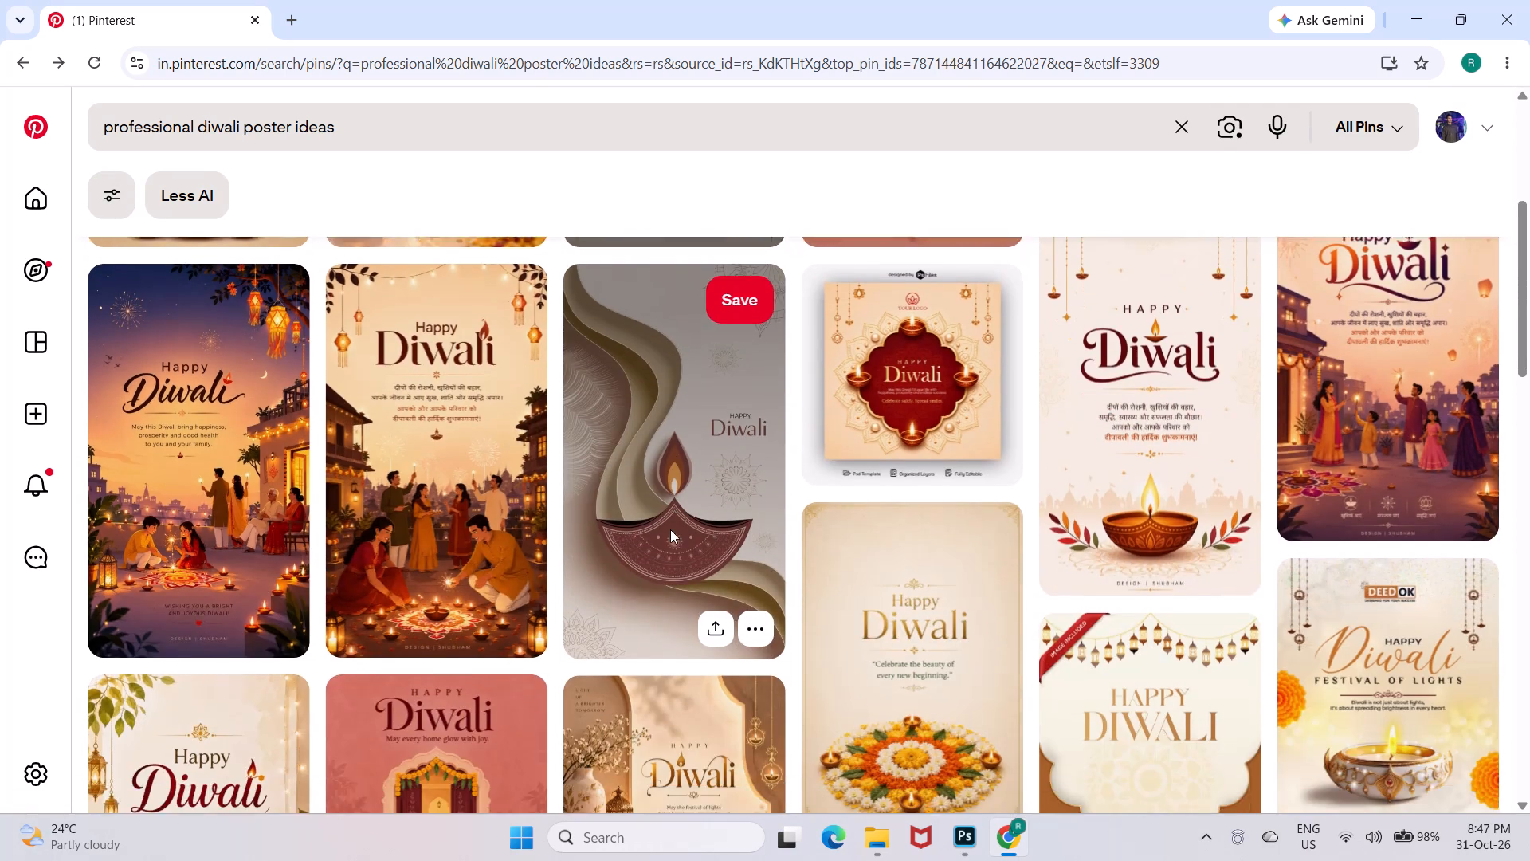
scroll(670, 529, "down", 2)
scroll(670, 529, "up", 3)
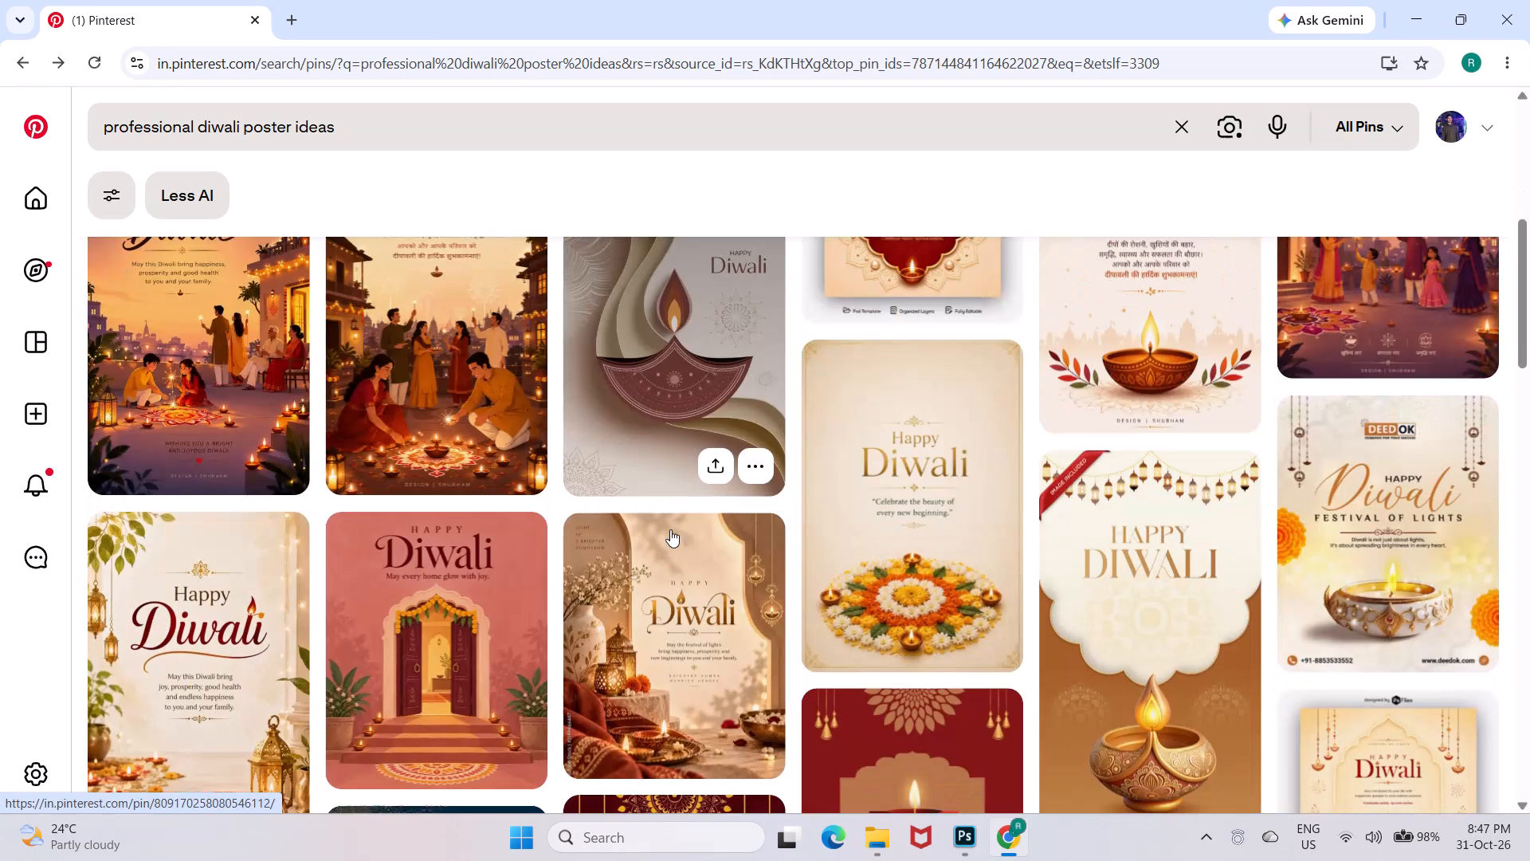
scroll(670, 529, "down", 2)
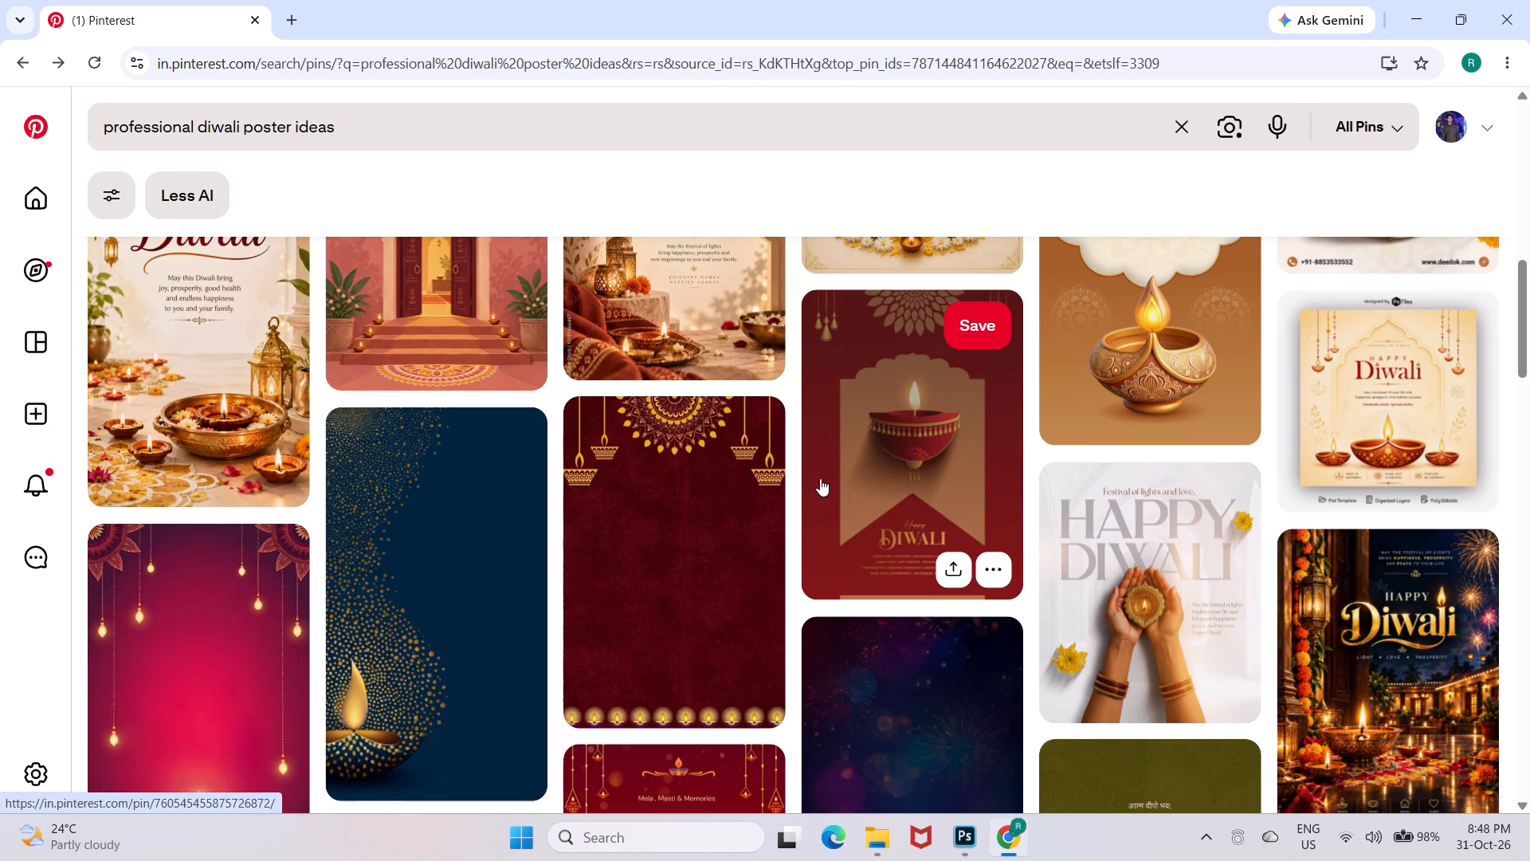
scroll(820, 478, "down", 1)
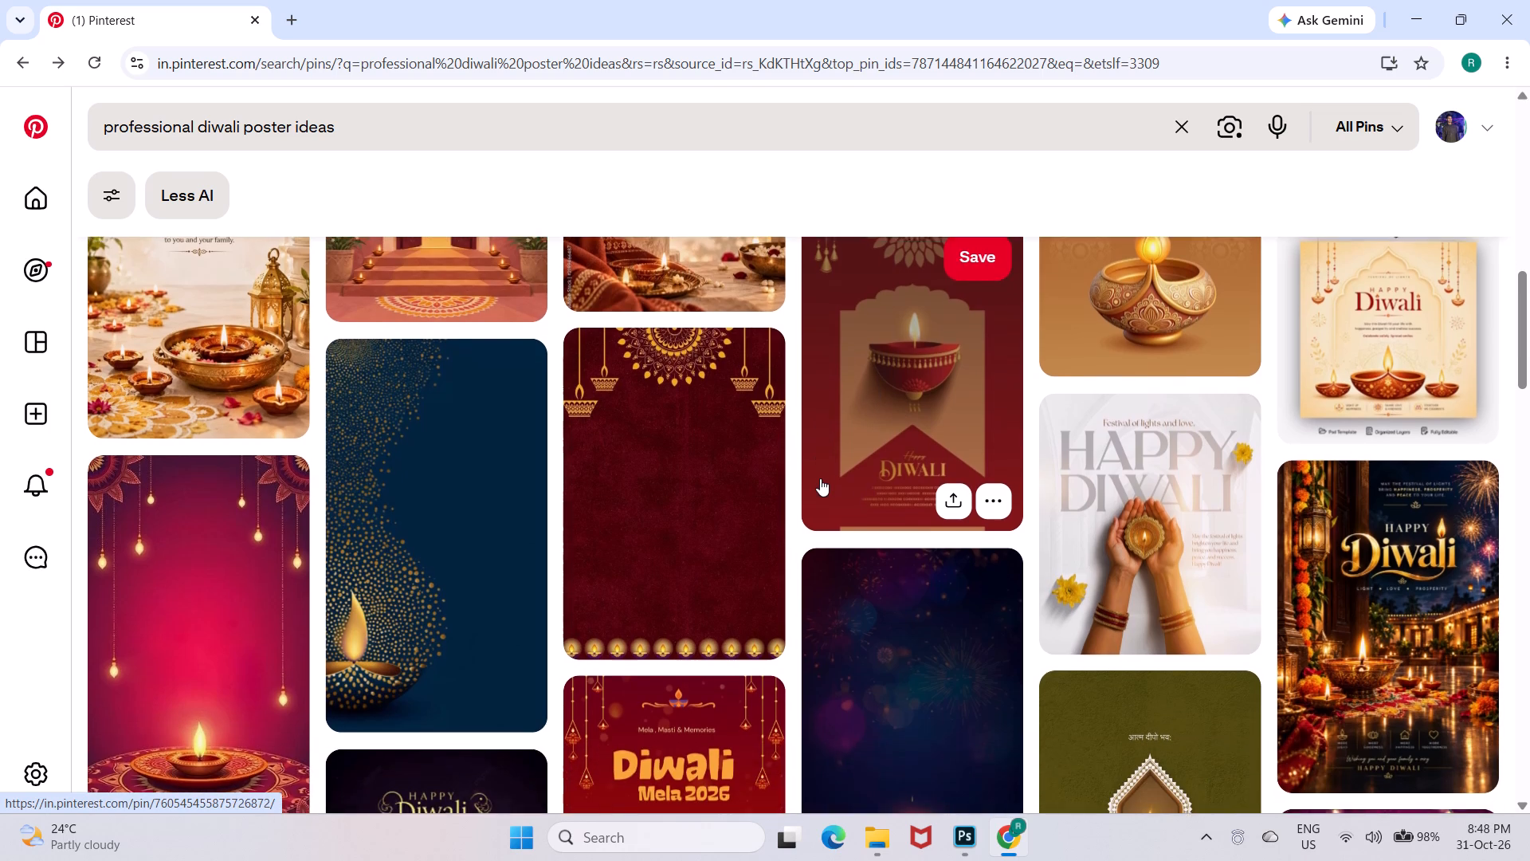
scroll(820, 478, "down", 1)
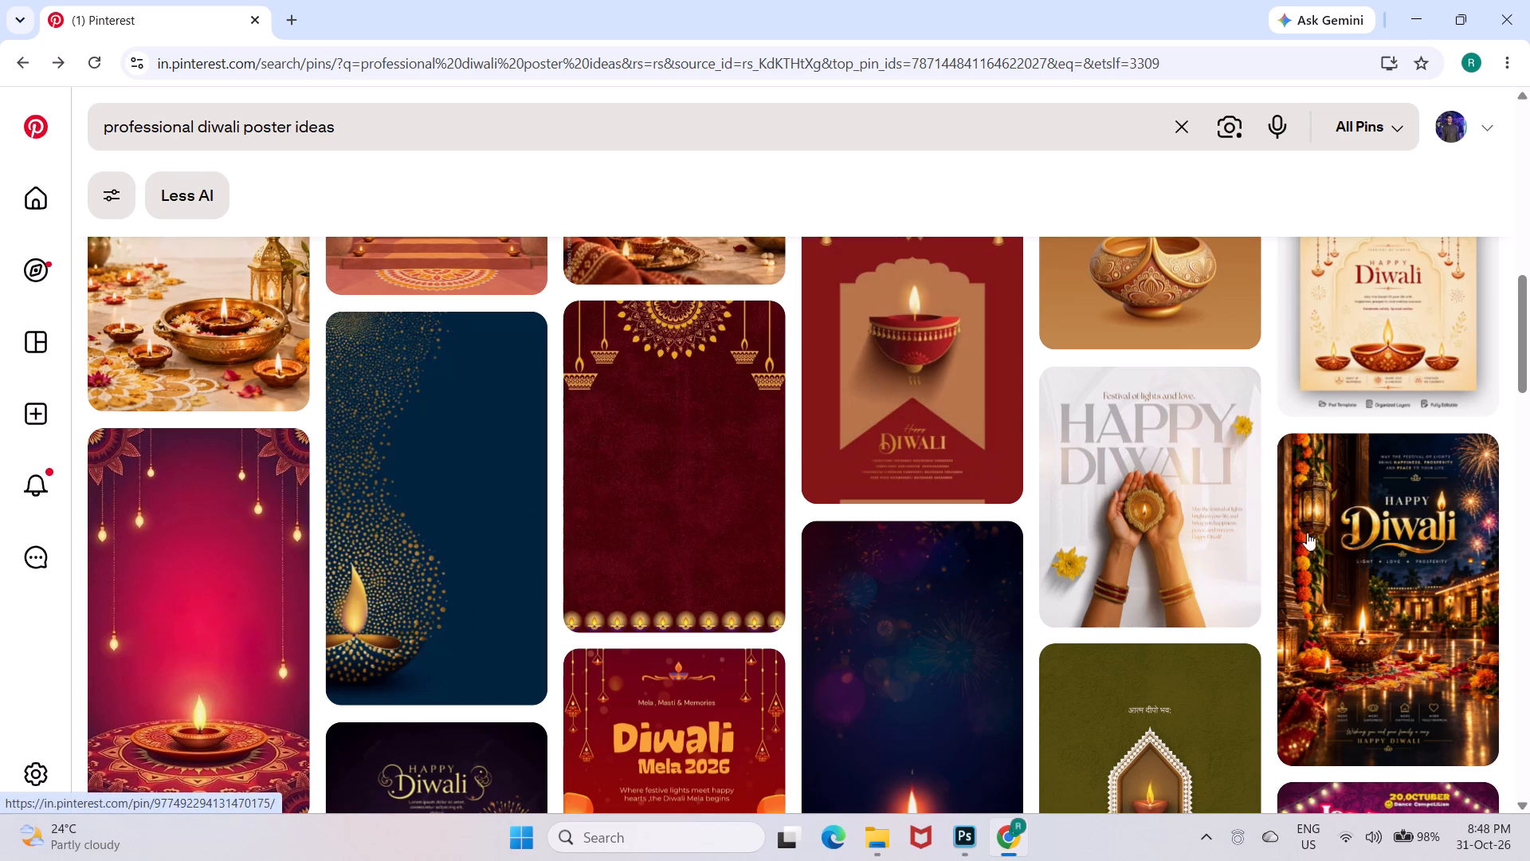
scroll(1032, 574, "down", 1)
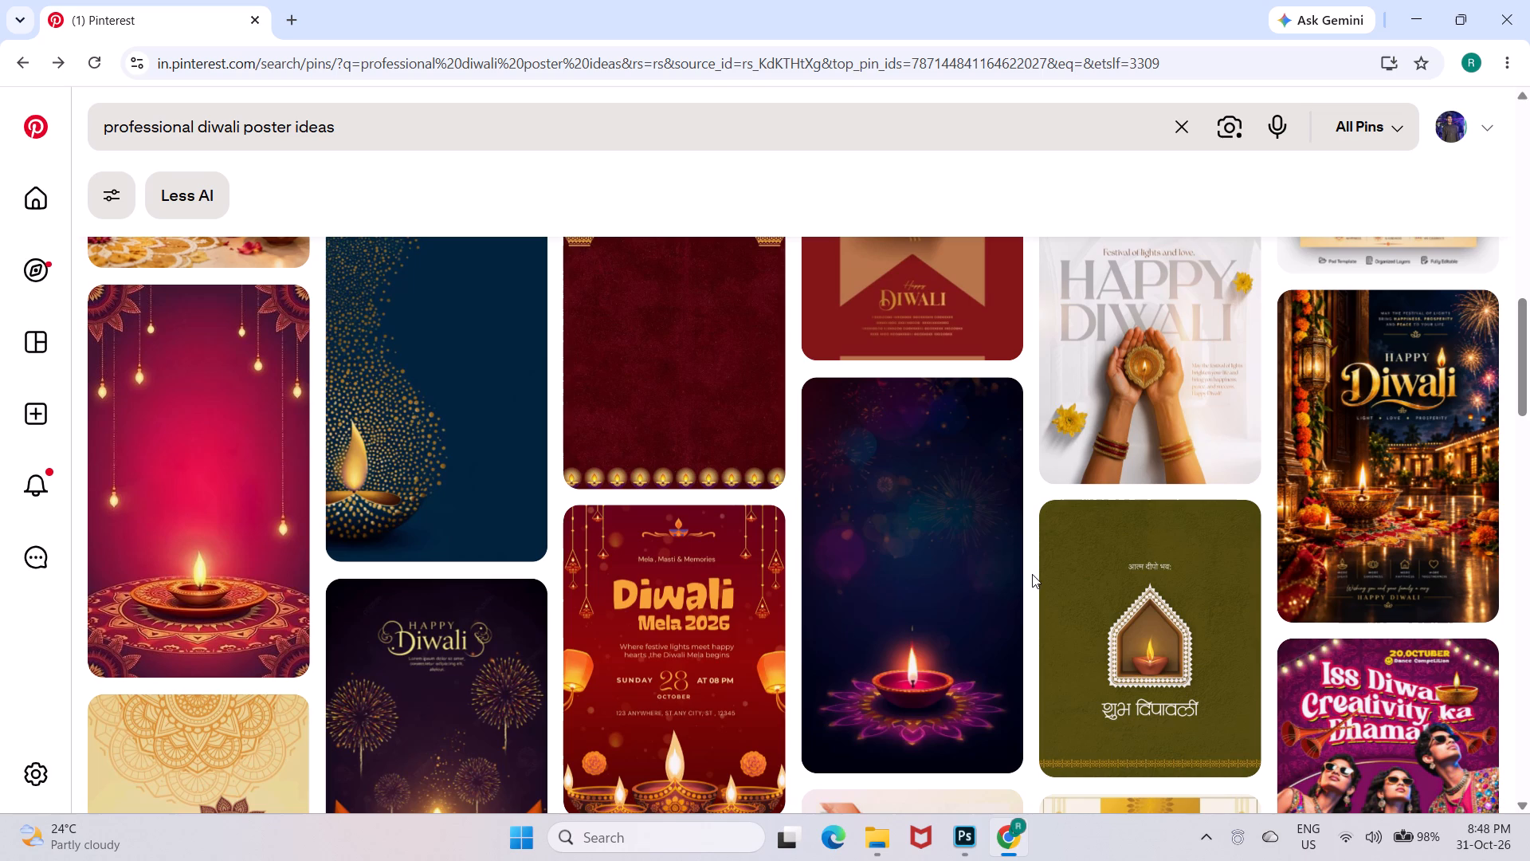
scroll(1032, 574, "down", 4)
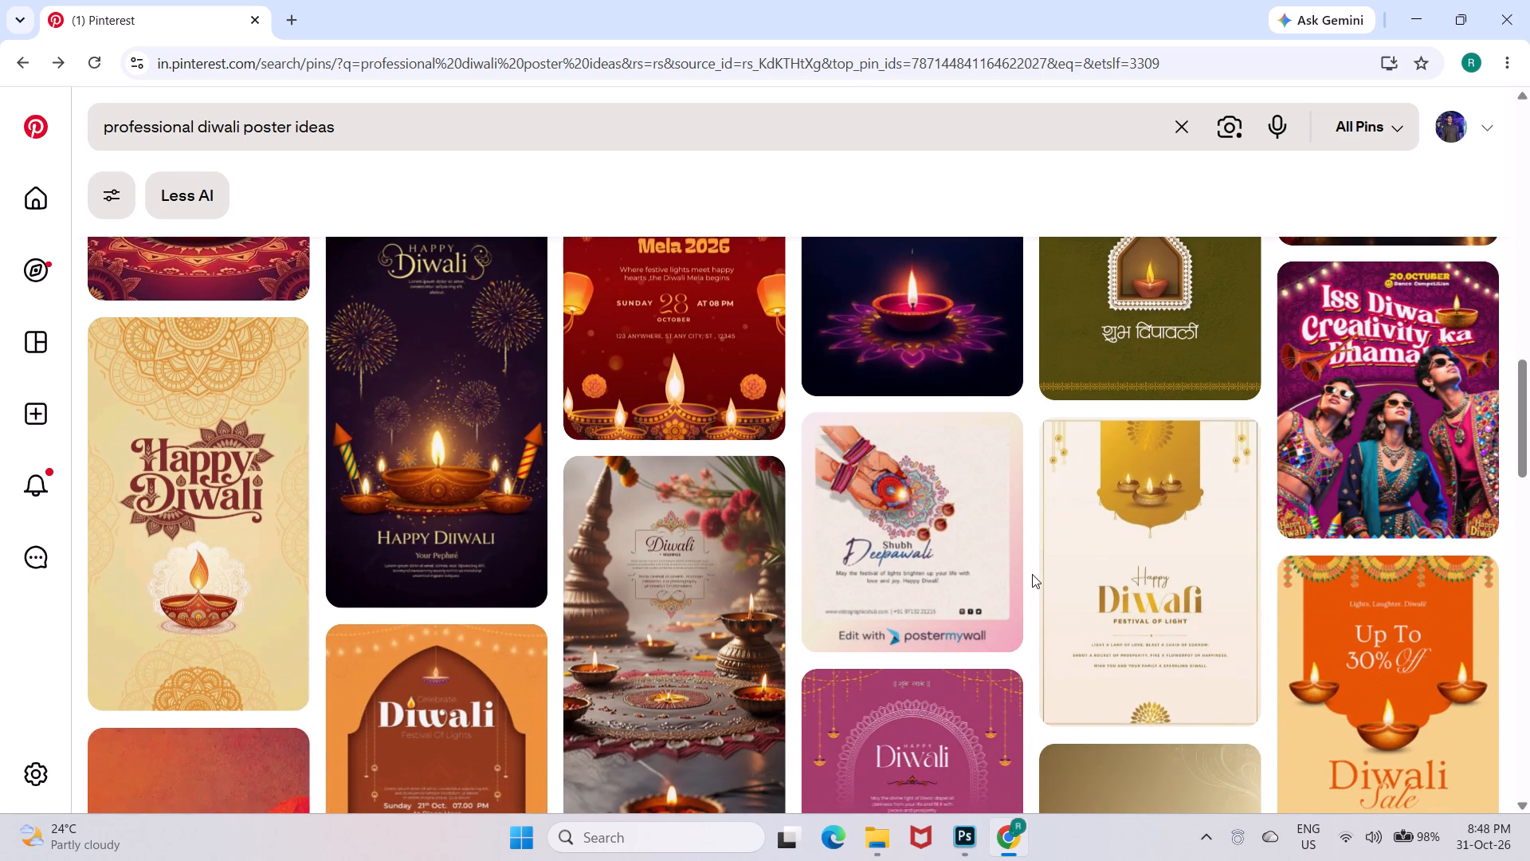
scroll(1032, 574, "down", 1)
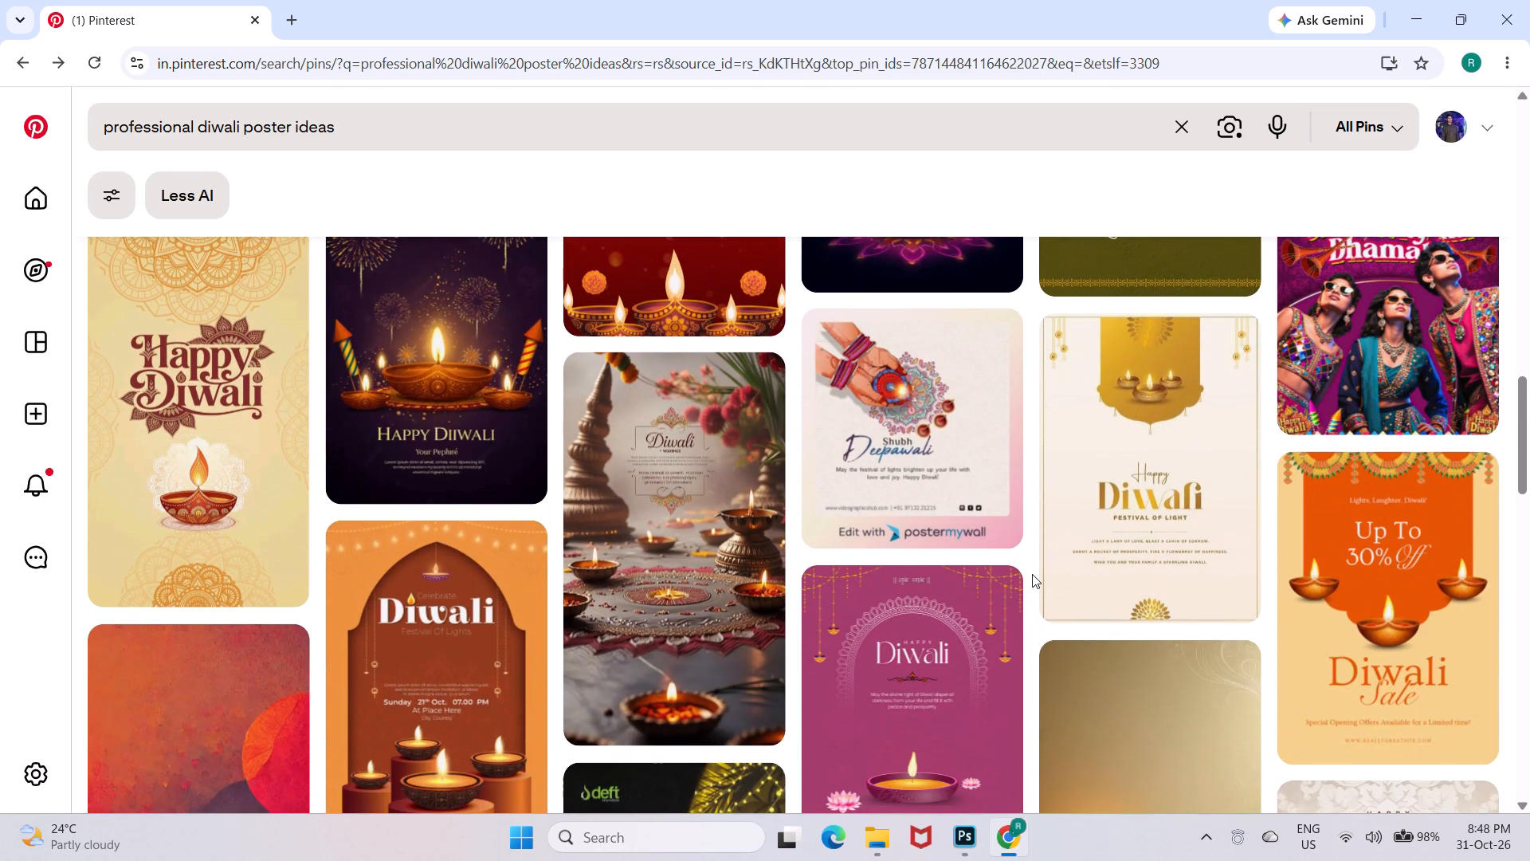
scroll(1032, 574, "down", 2)
scroll(1032, 574, "up", 3)
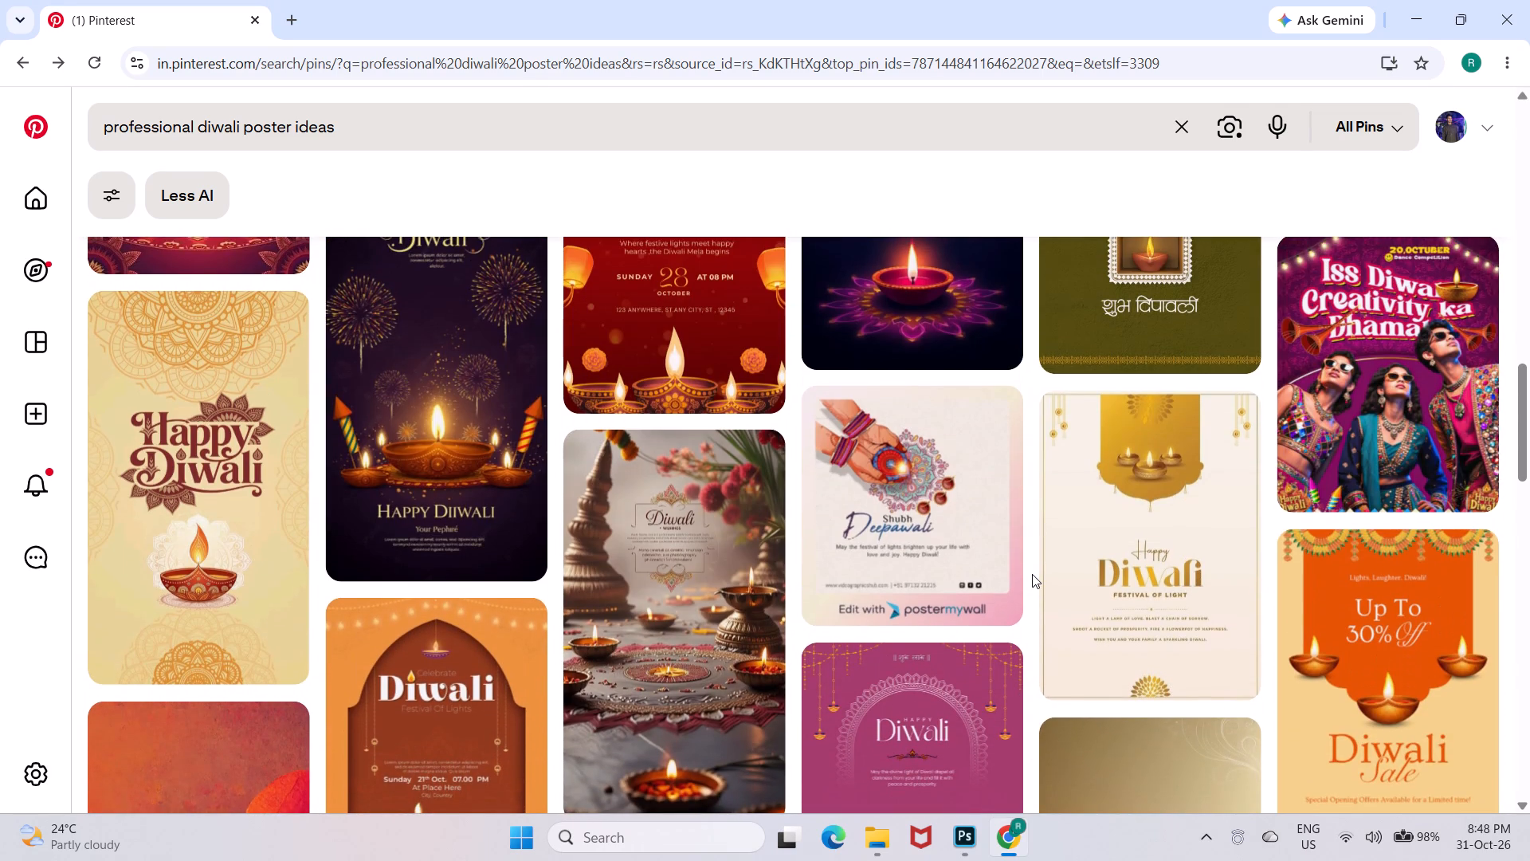
scroll(1032, 574, "up", 2)
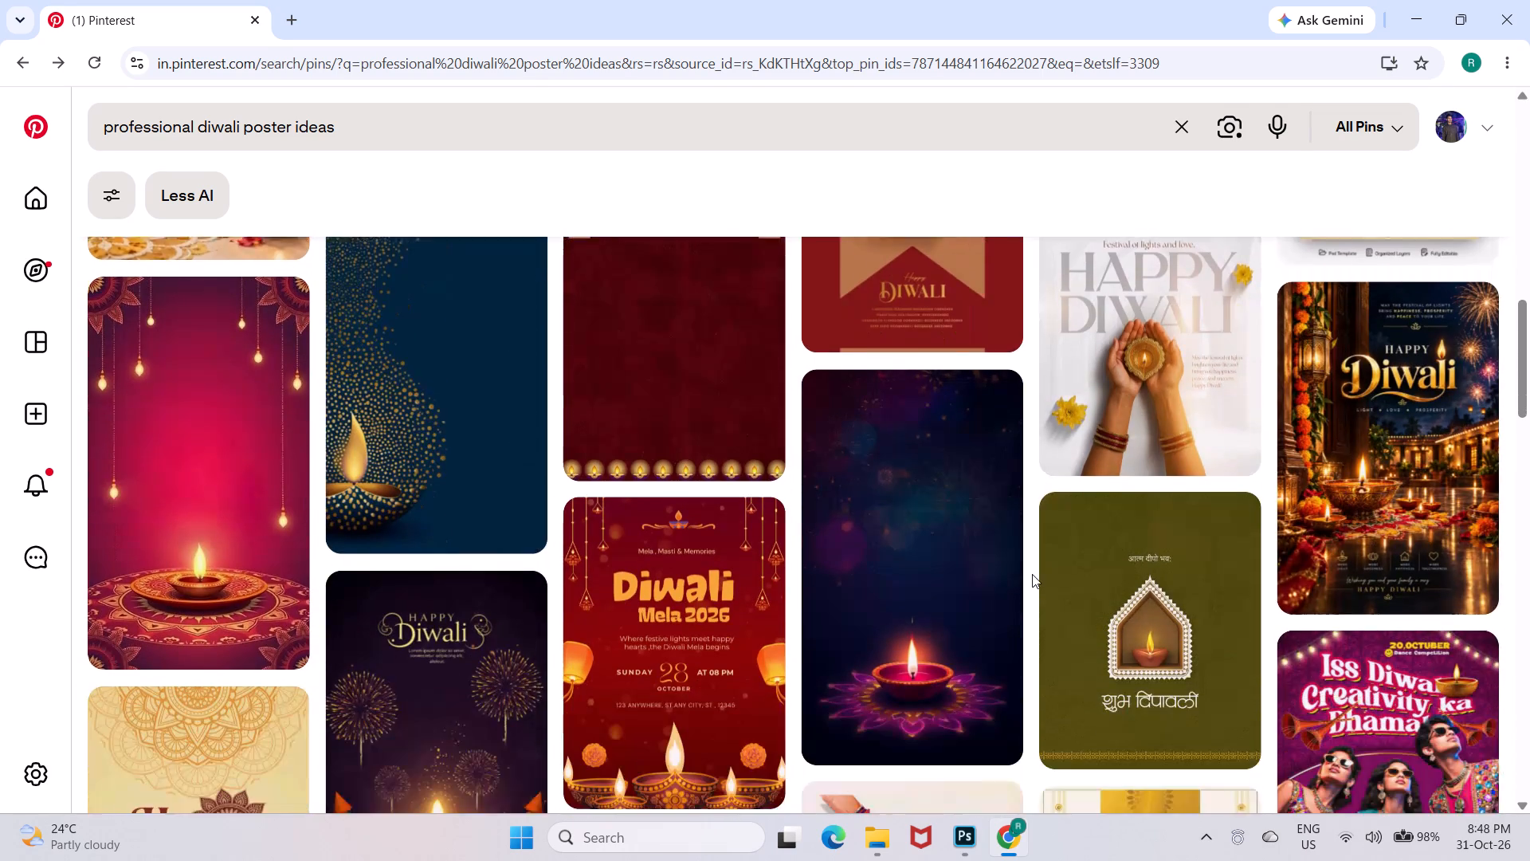
scroll(1032, 574, "down", 6)
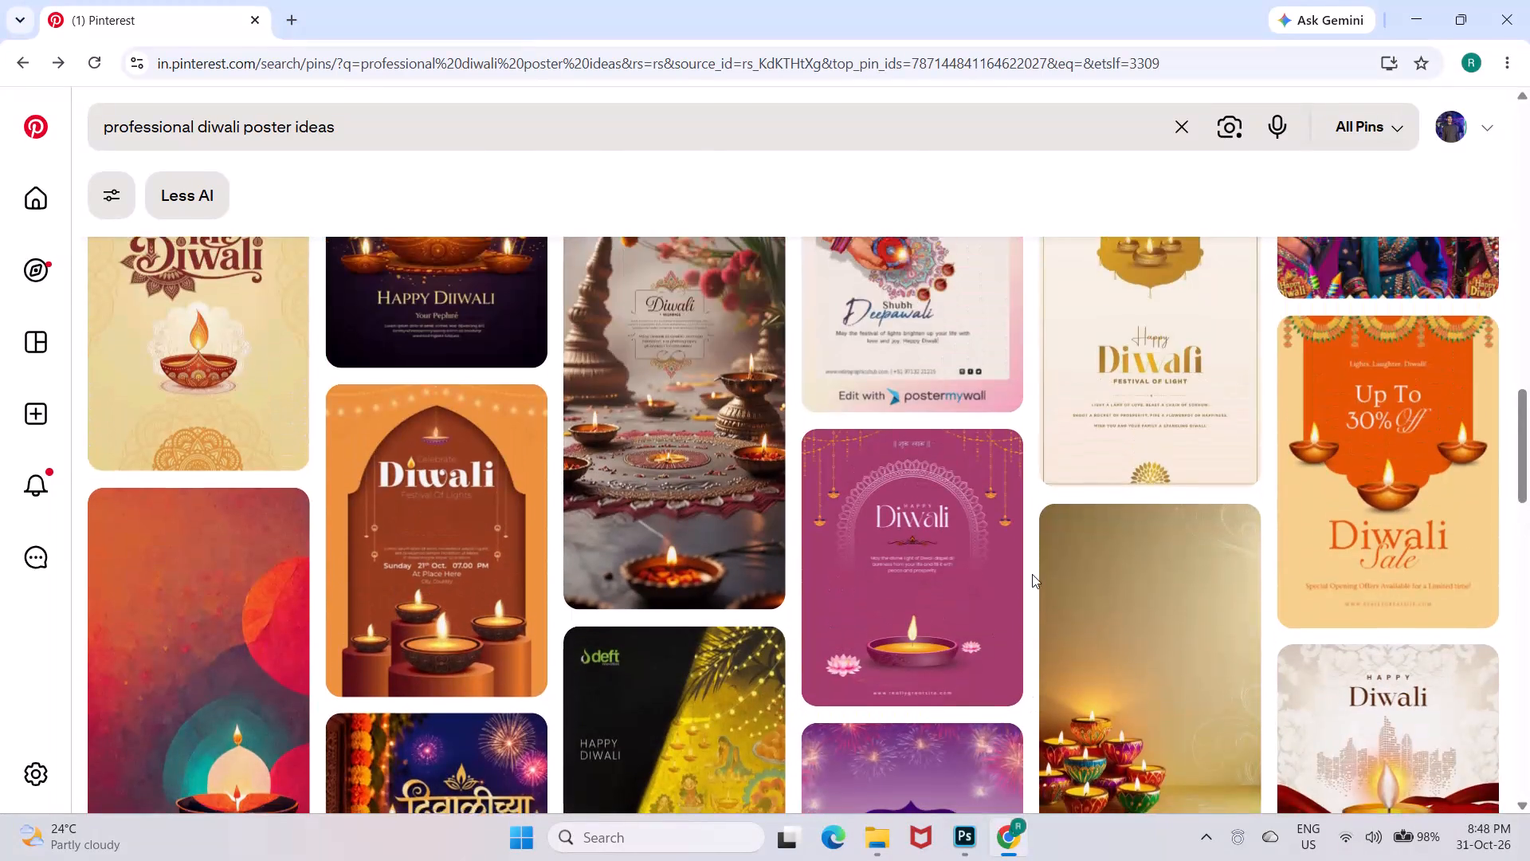
scroll(1032, 574, "down", 2)
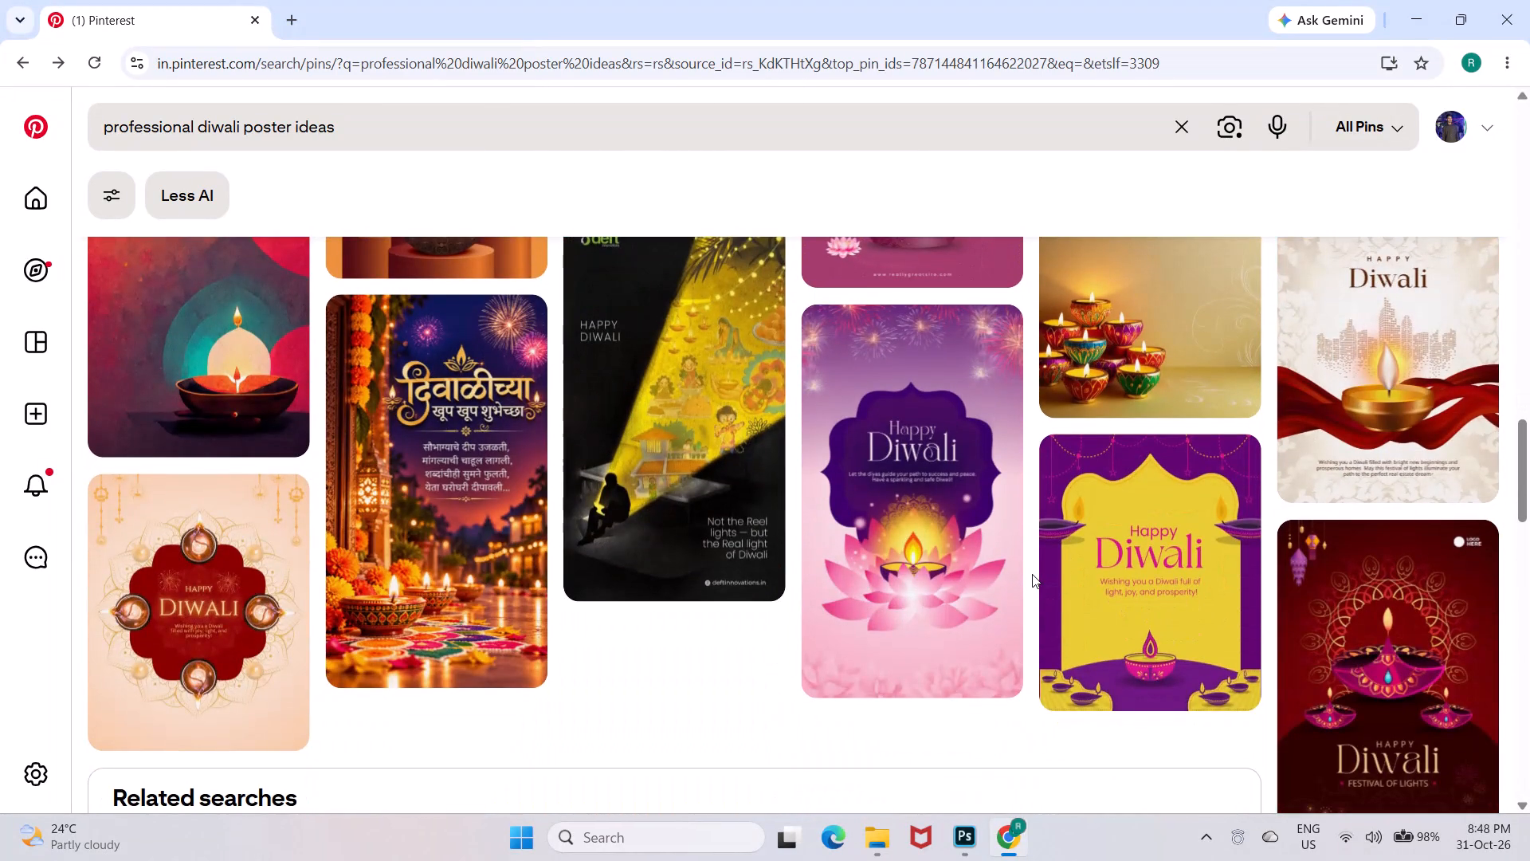
scroll(1032, 574, "down", 4)
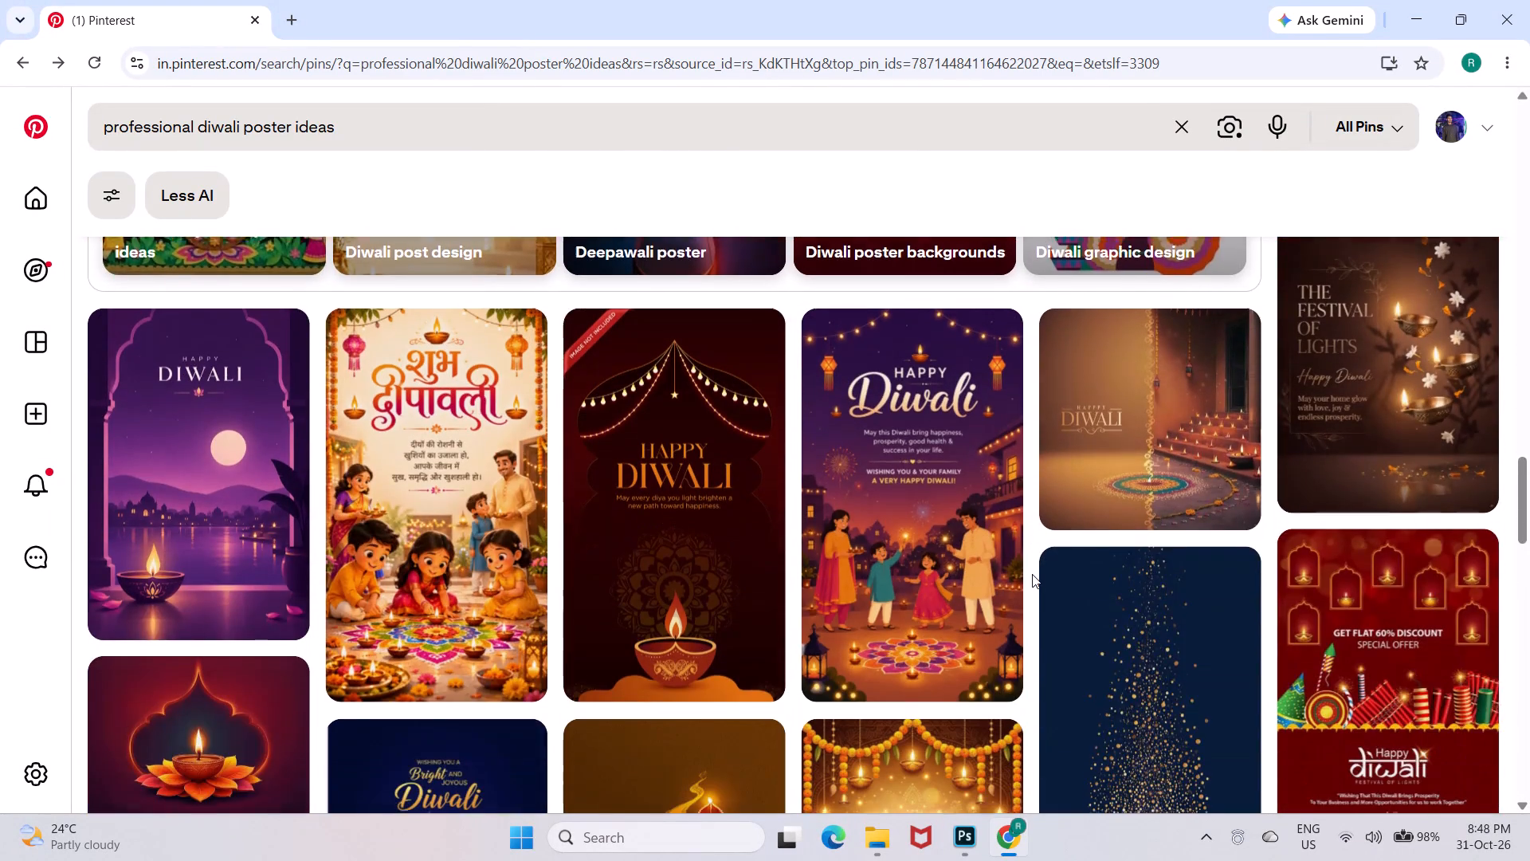
scroll(1032, 574, "down", 3)
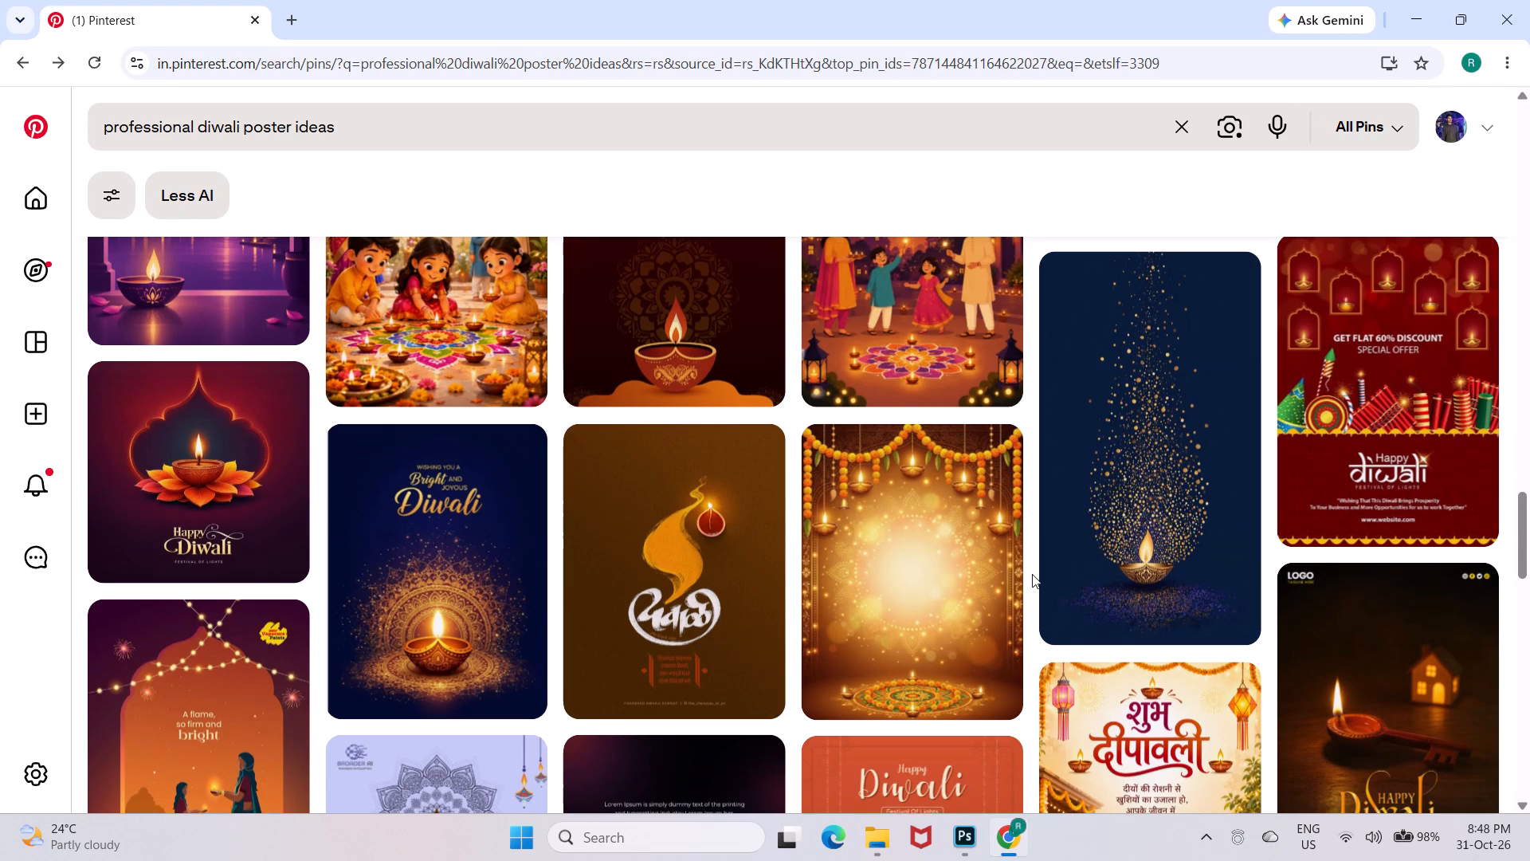
scroll(1032, 574, "down", 2)
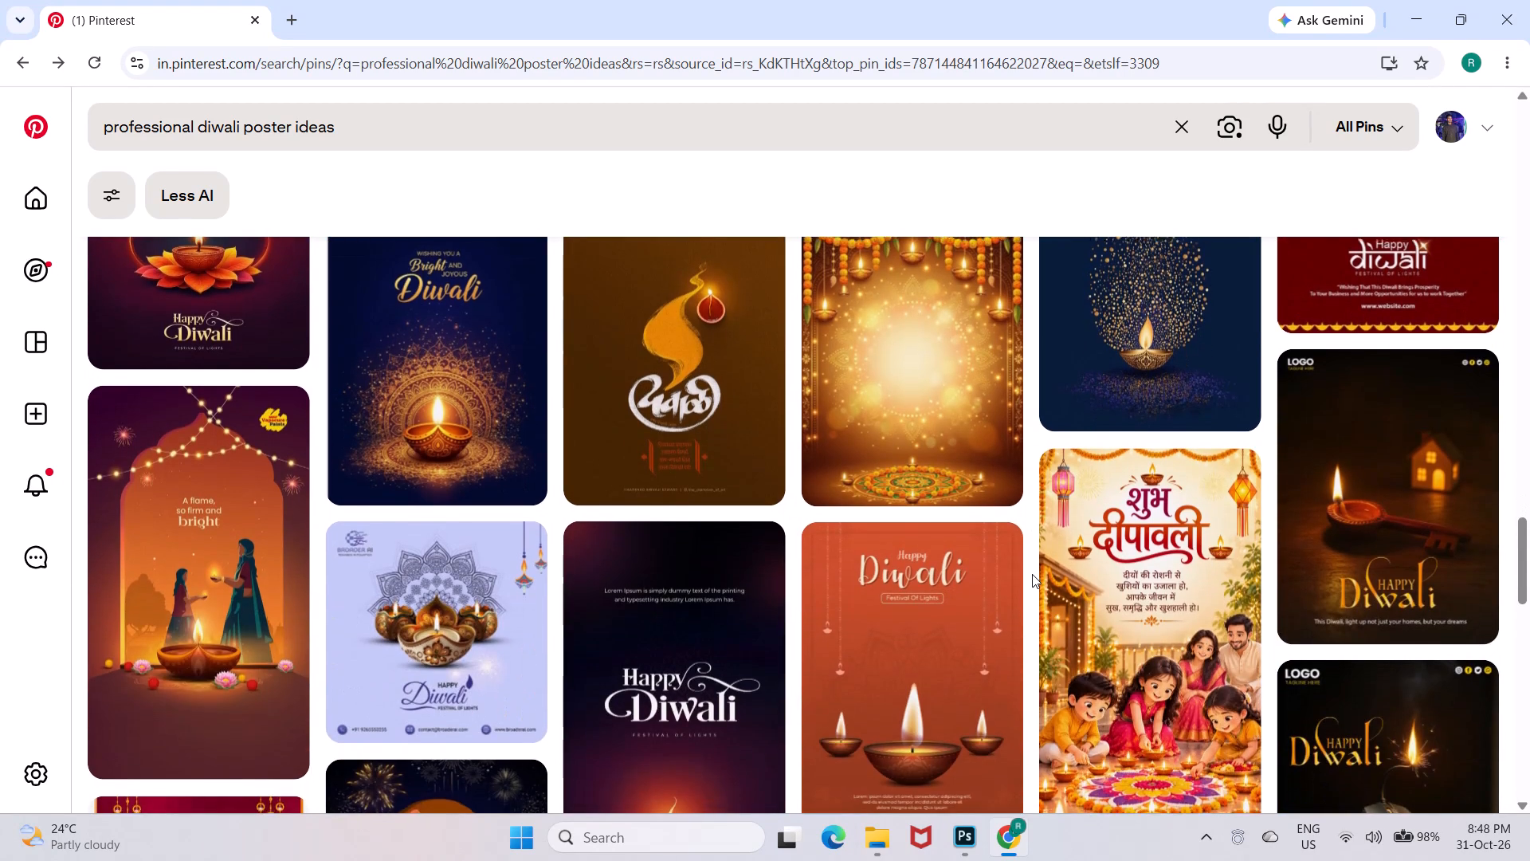
scroll(1032, 574, "down", 3)
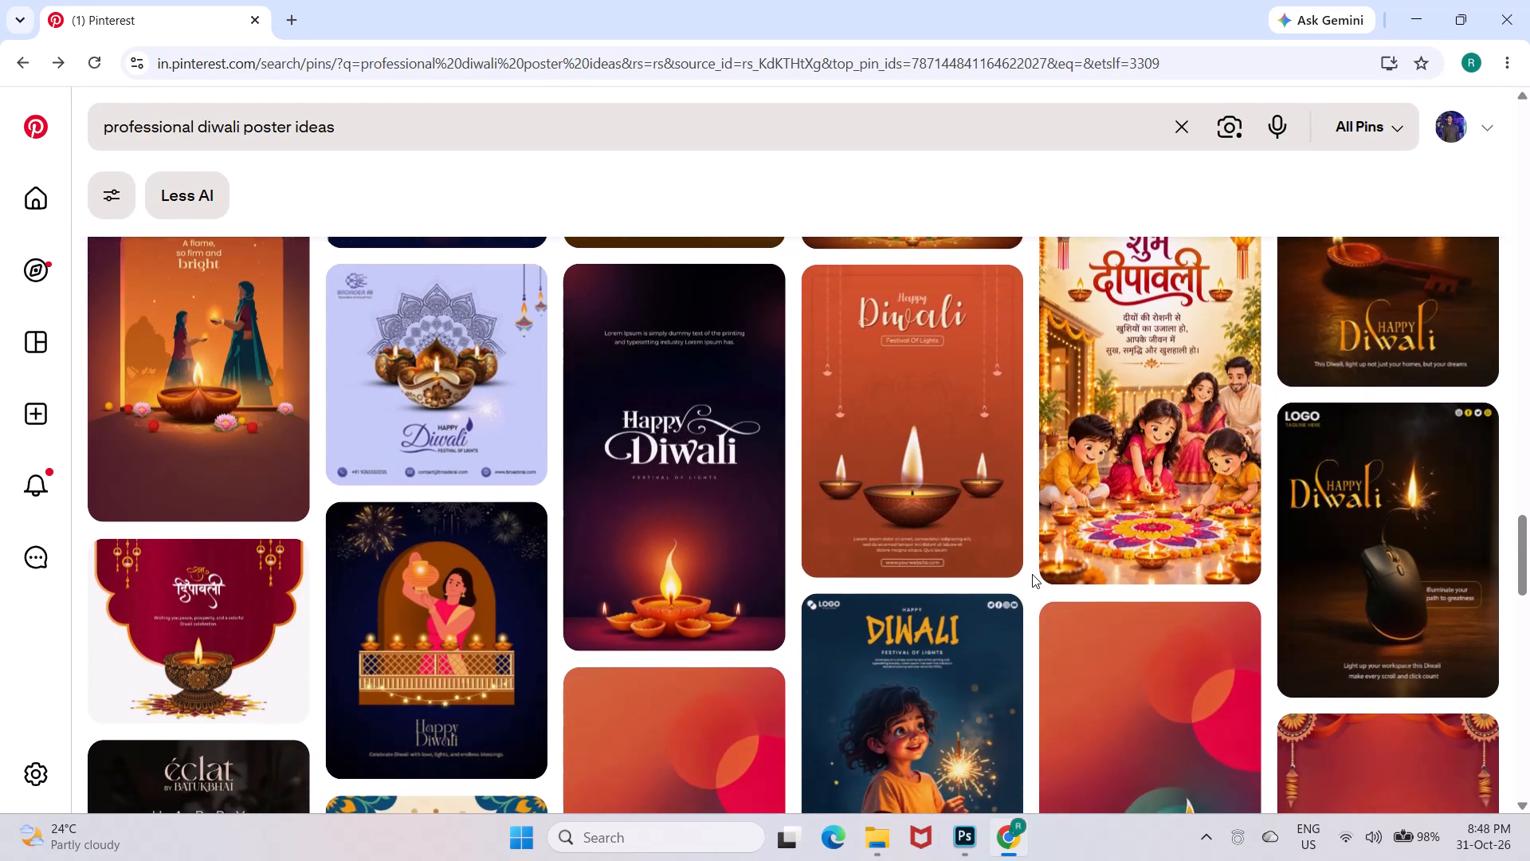
scroll(1032, 574, "down", 6)
scroll(1032, 574, "up", 1)
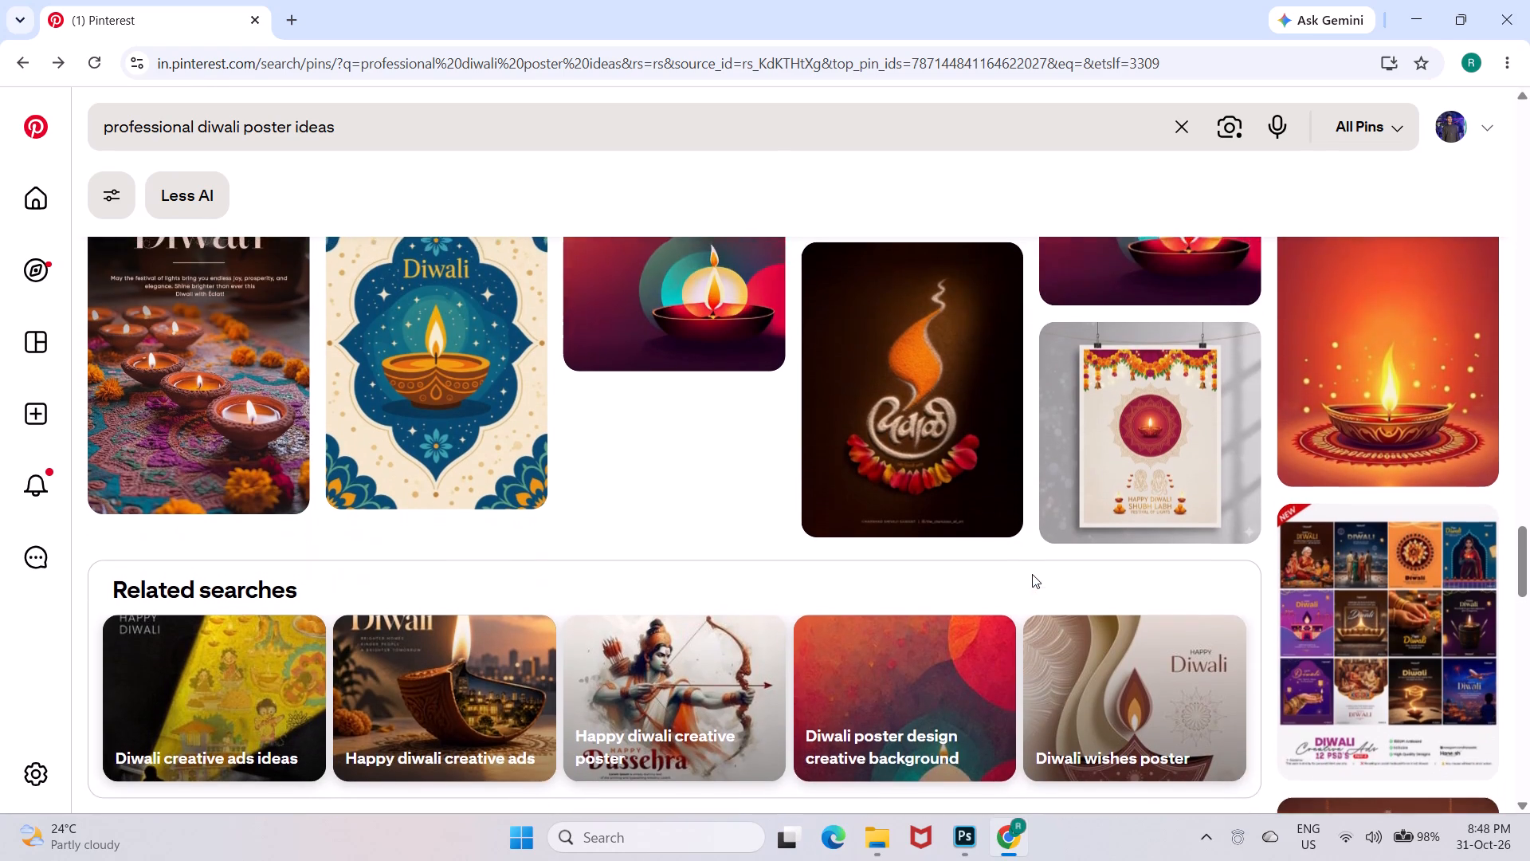
scroll(1032, 574, "up", 1)
scroll(1032, 574, "down", 4)
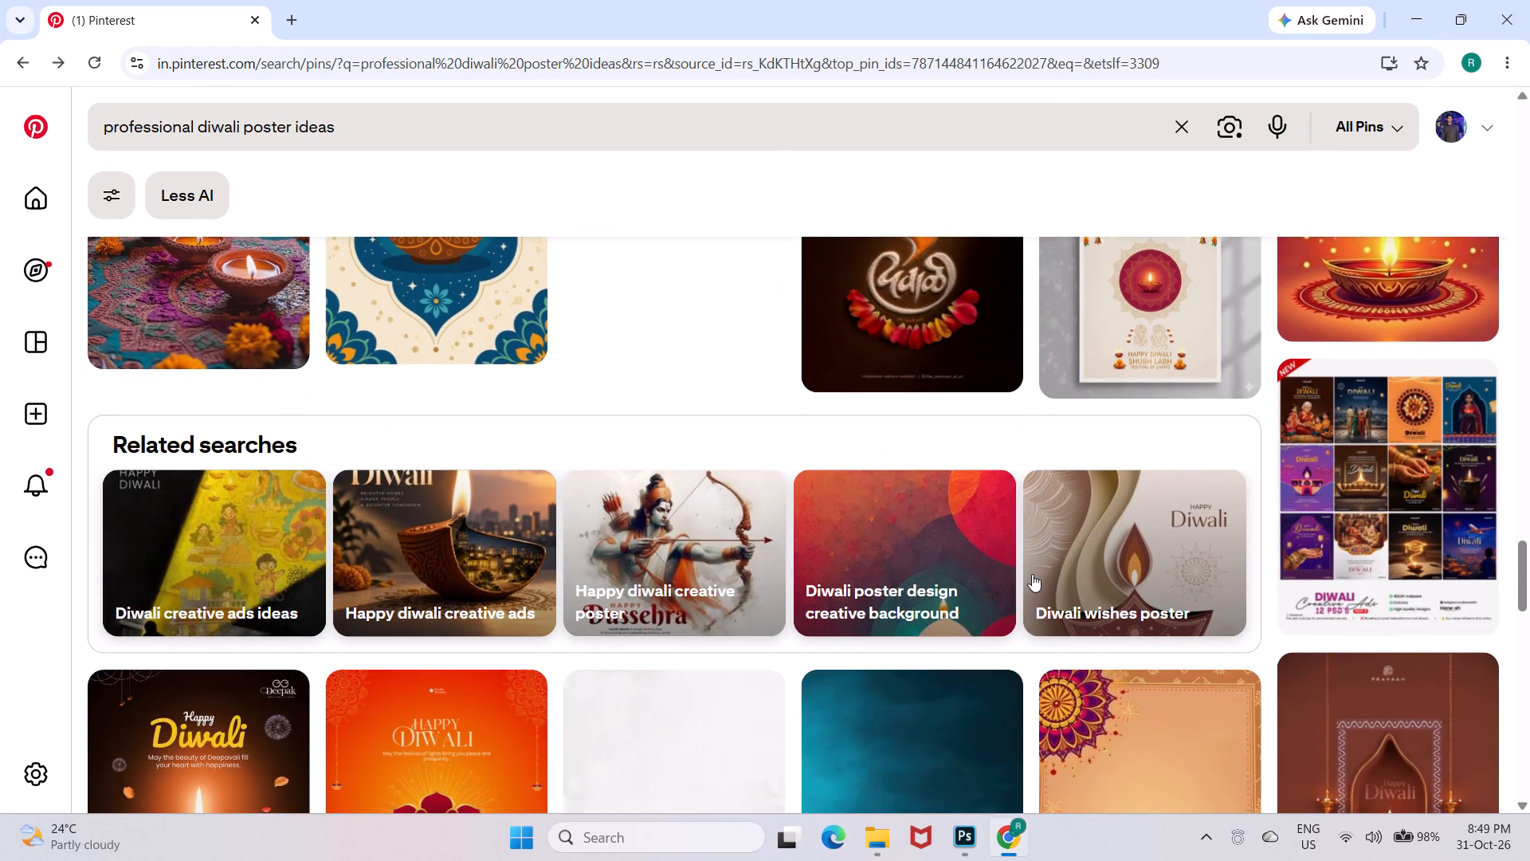
scroll(1032, 574, "down", 5)
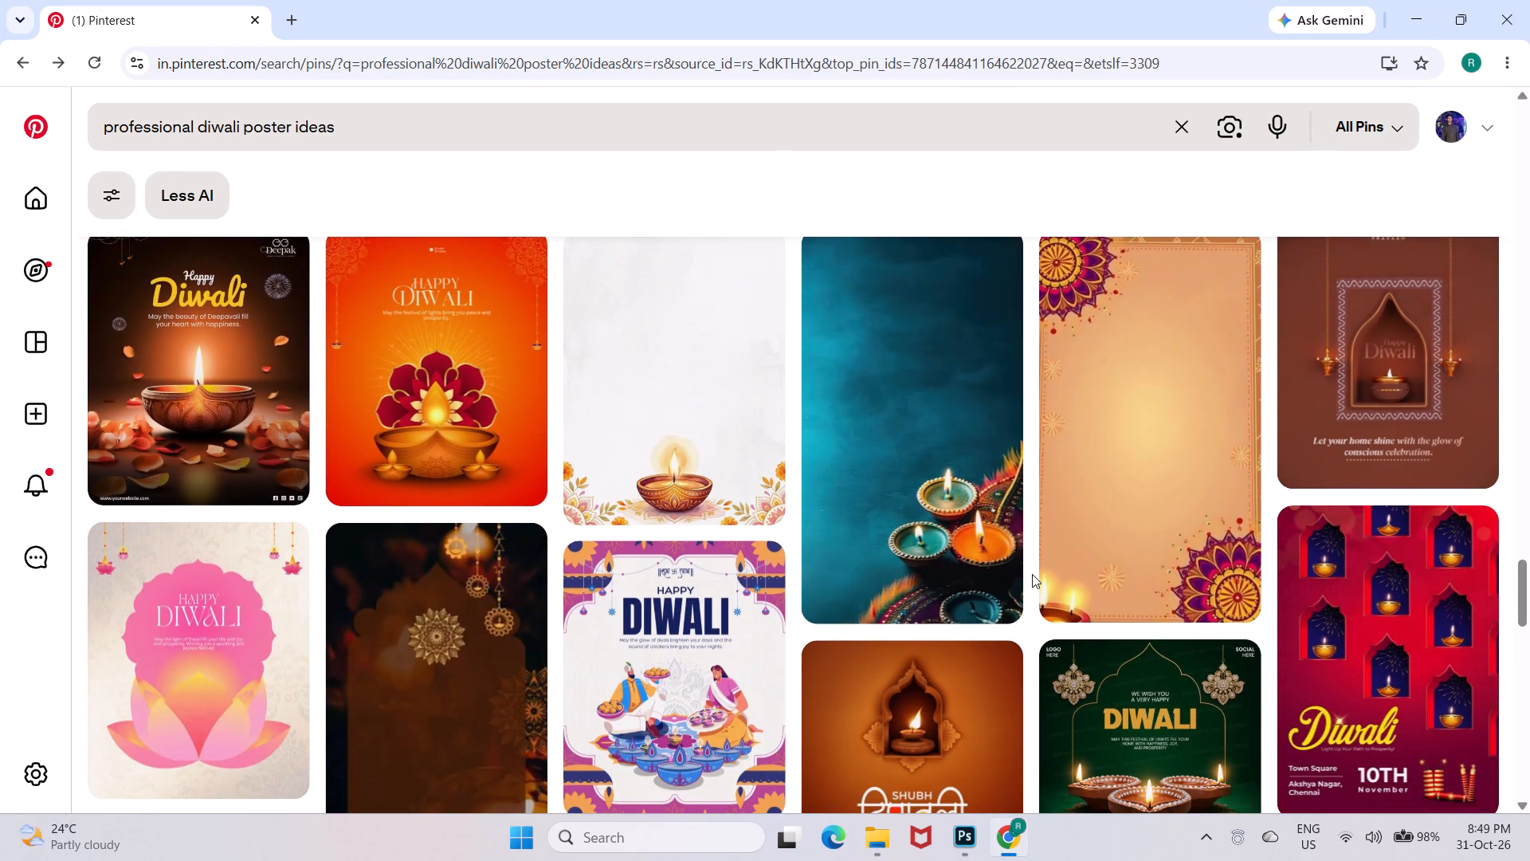
scroll(1032, 574, "down", 2)
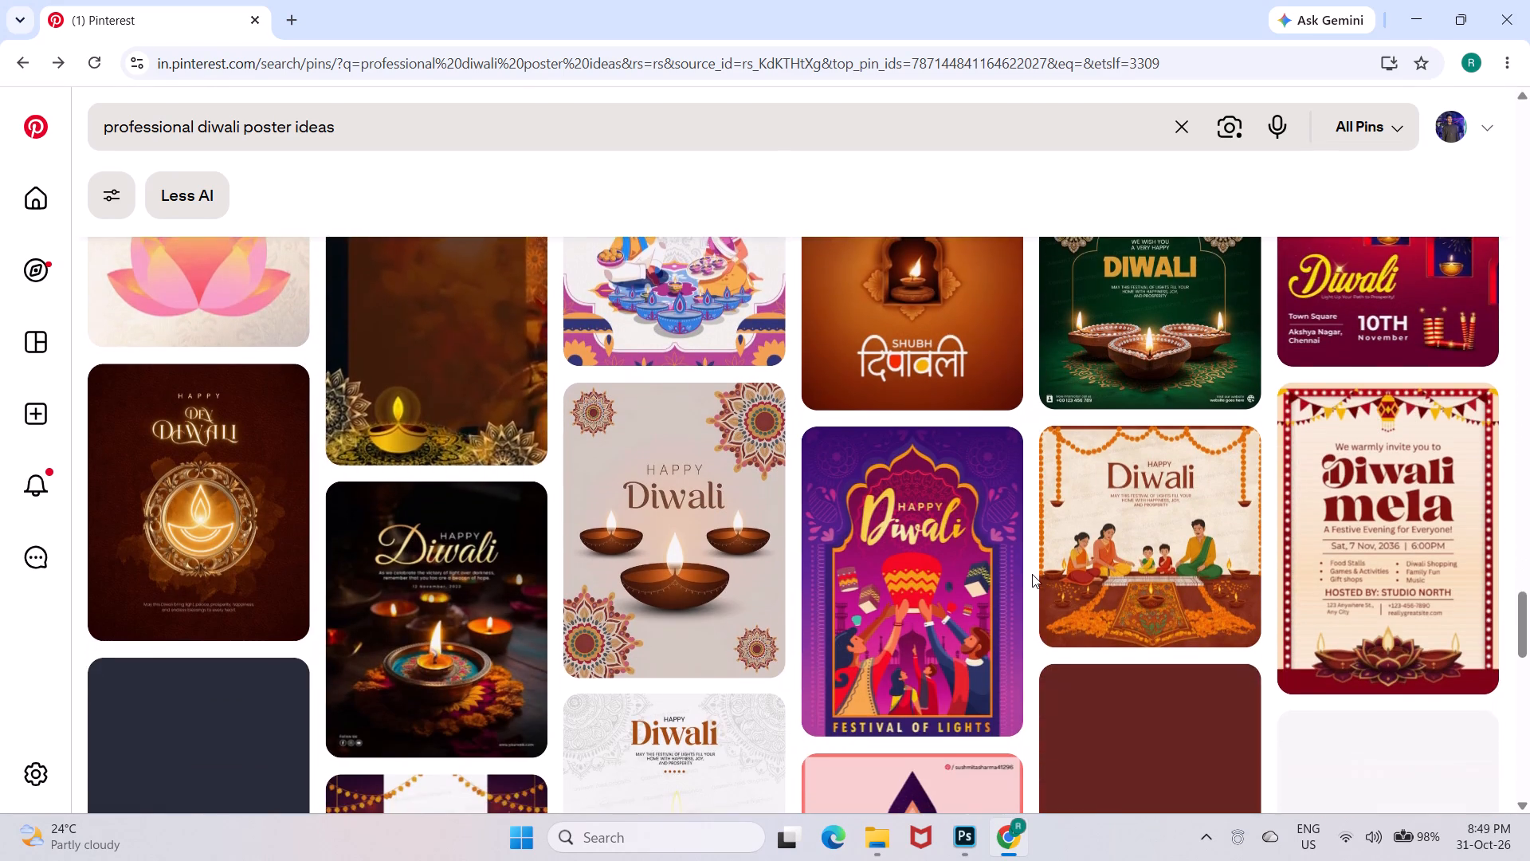
scroll(1032, 574, "down", 5)
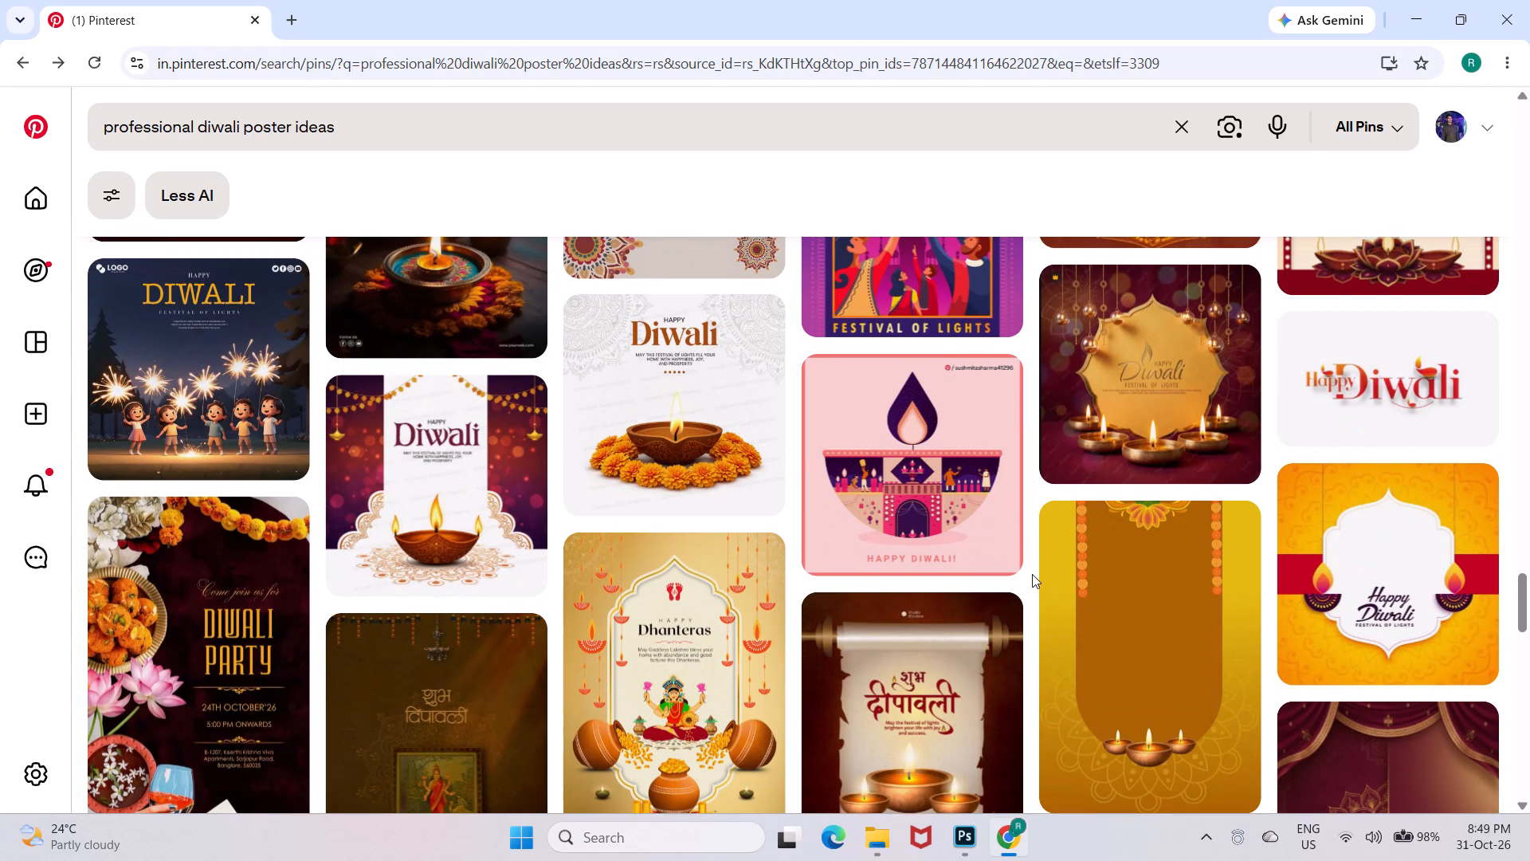
scroll(1032, 574, "down", 3)
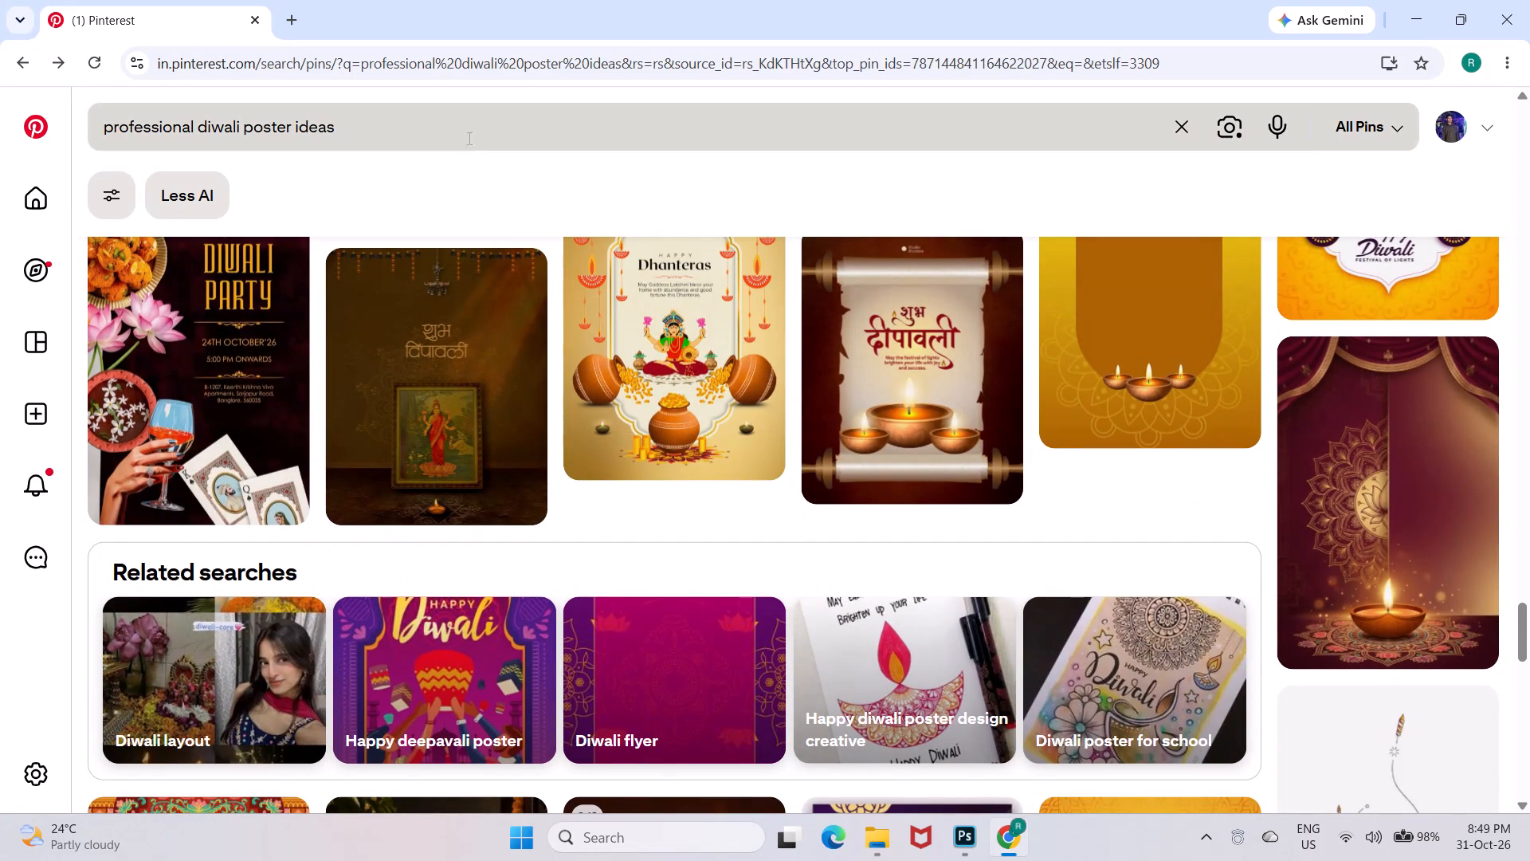
Change the Pinterest search to "professional diwali poster diya element" and run it.
left_click(461, 126)
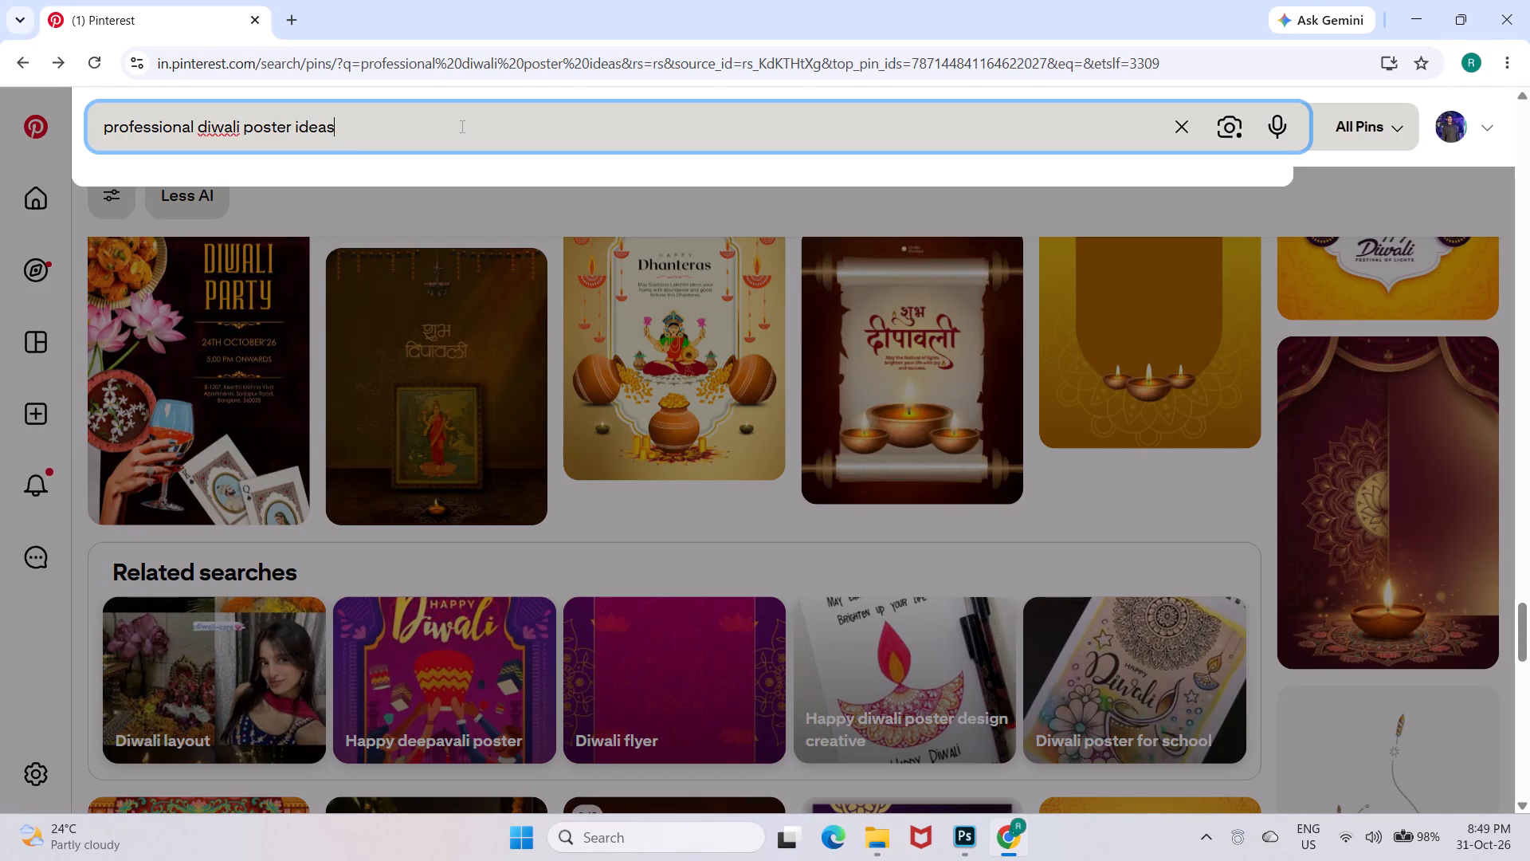
key("BackSpace")
key("BackSpace")
key("BackSpace")
key("BackSpace")
key("BackSpace")
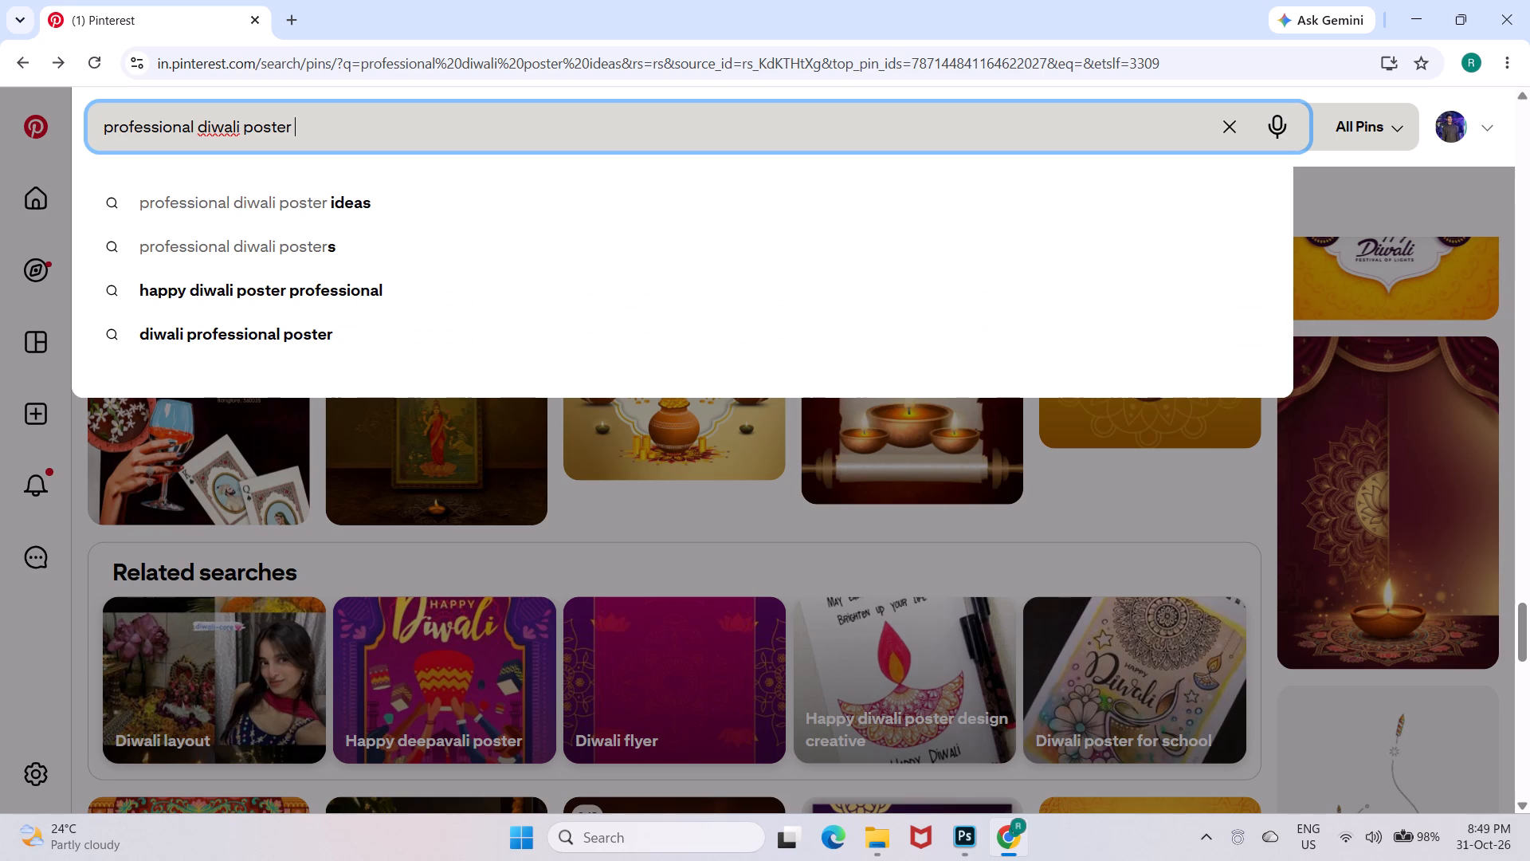
type("diya")
key("space")
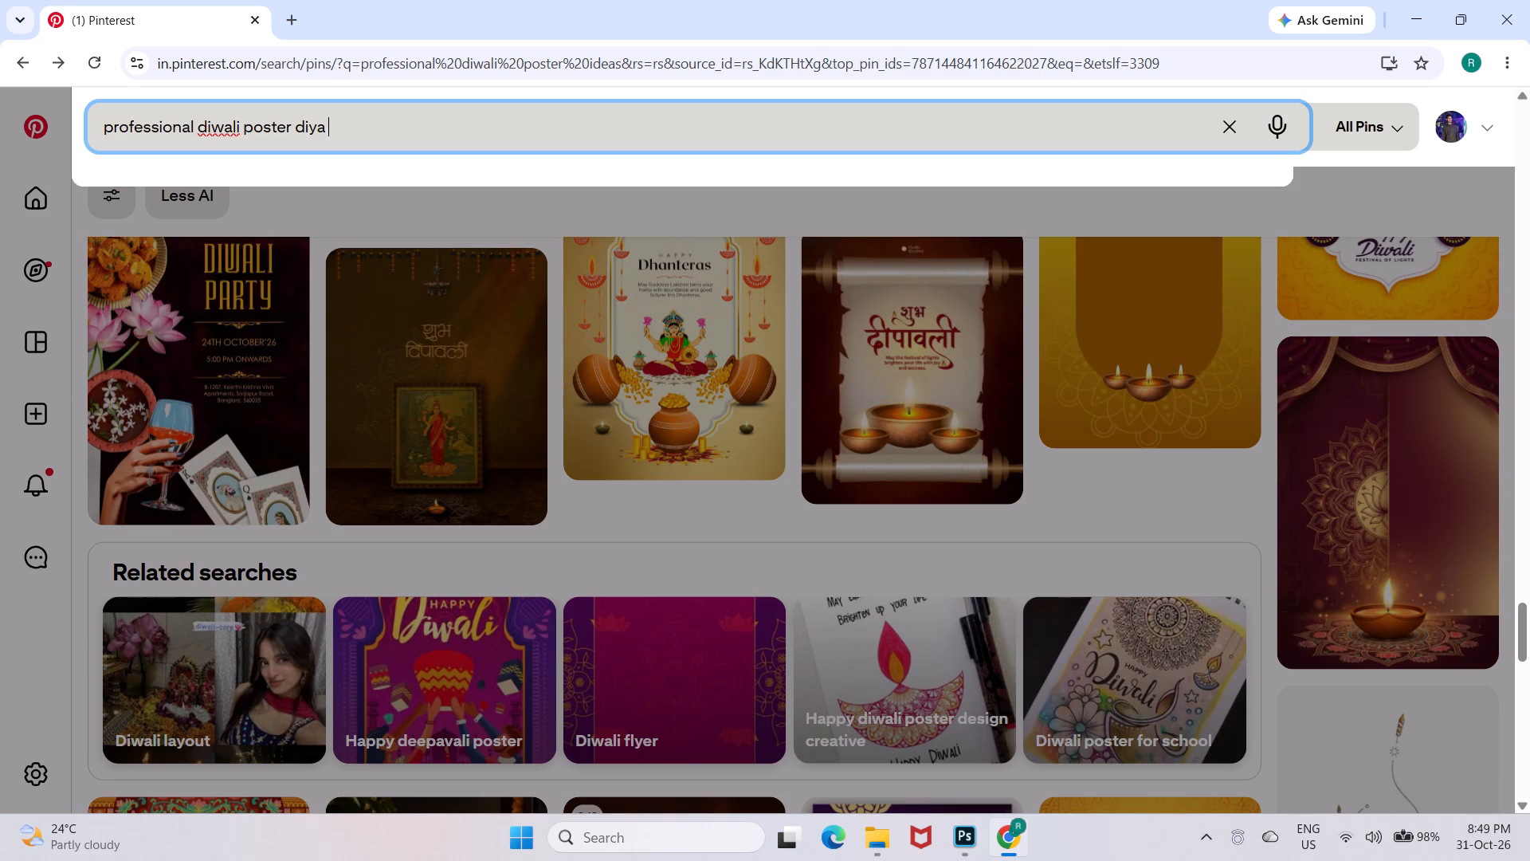
type("elemen")
key("t")
key("Return")
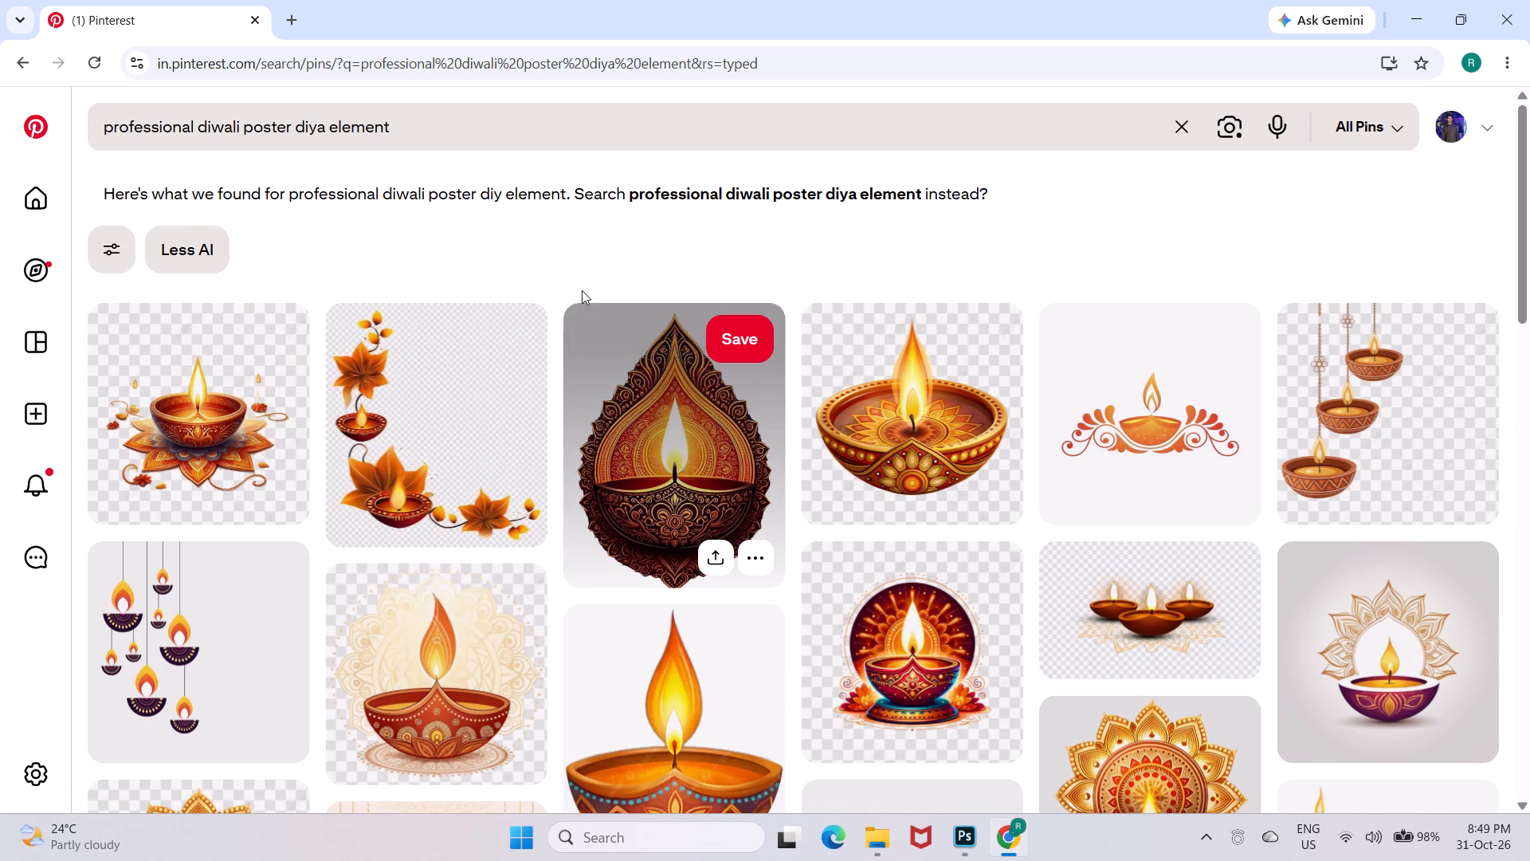
Open the collage pin of two golden mandala diyas, and from its related pins open the single mandala-backed diya on white.
scroll(582, 290, "down", 1)
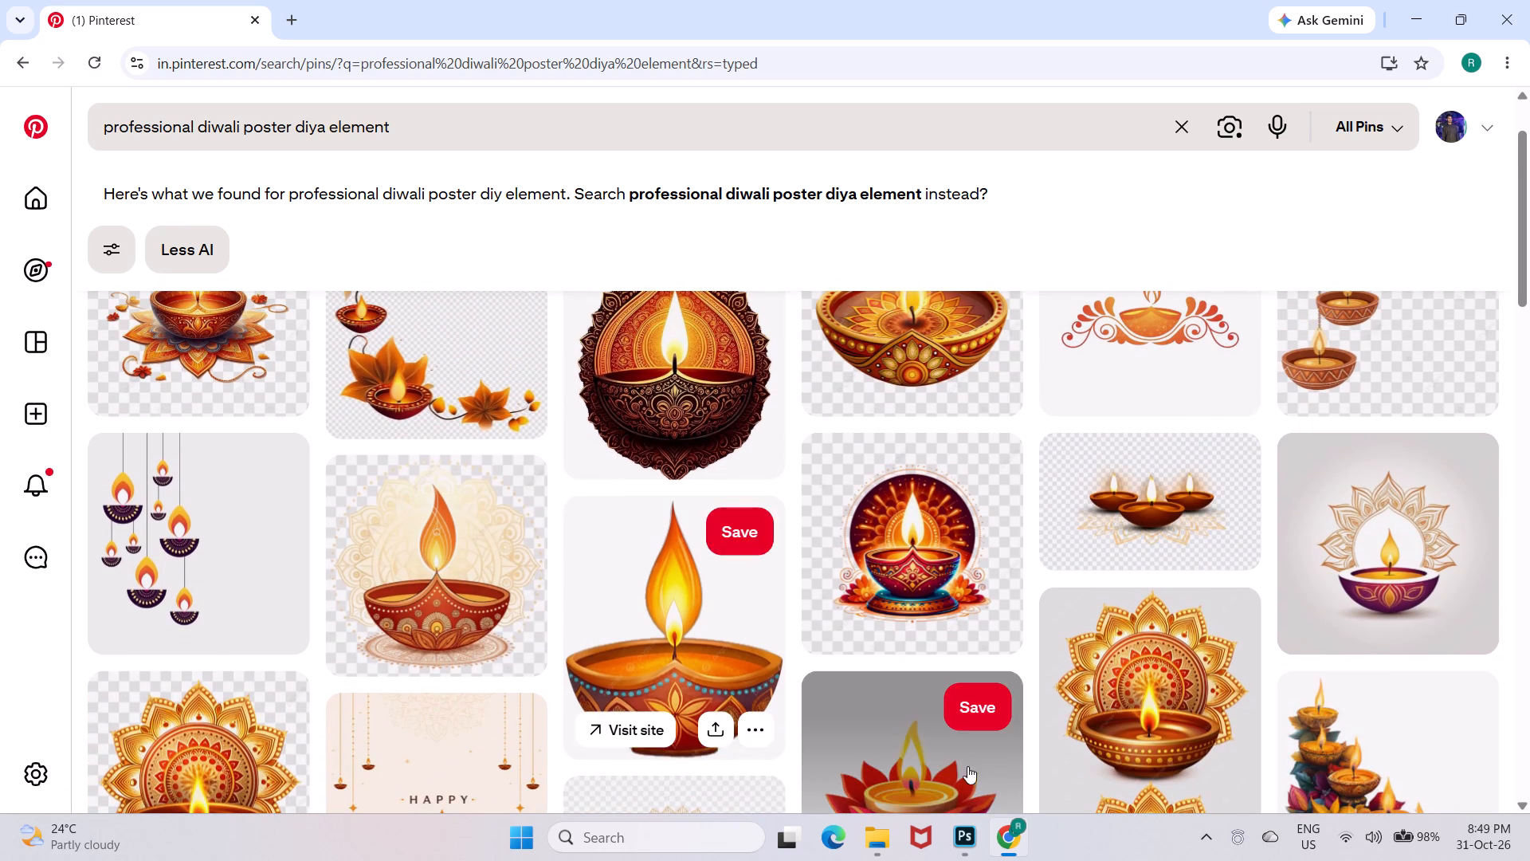
left_click(1174, 685)
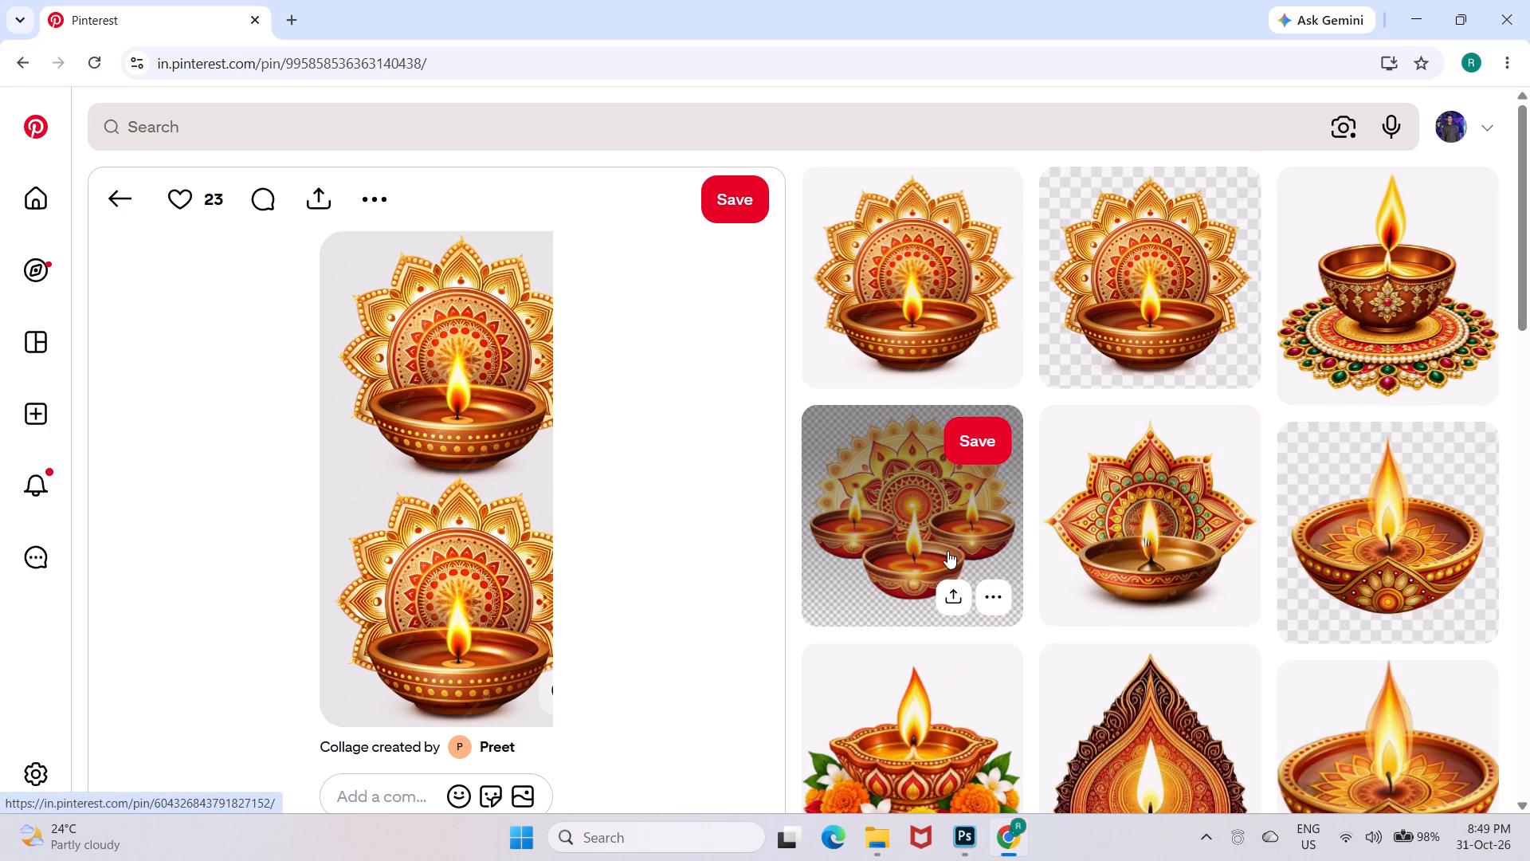
left_click(985, 590)
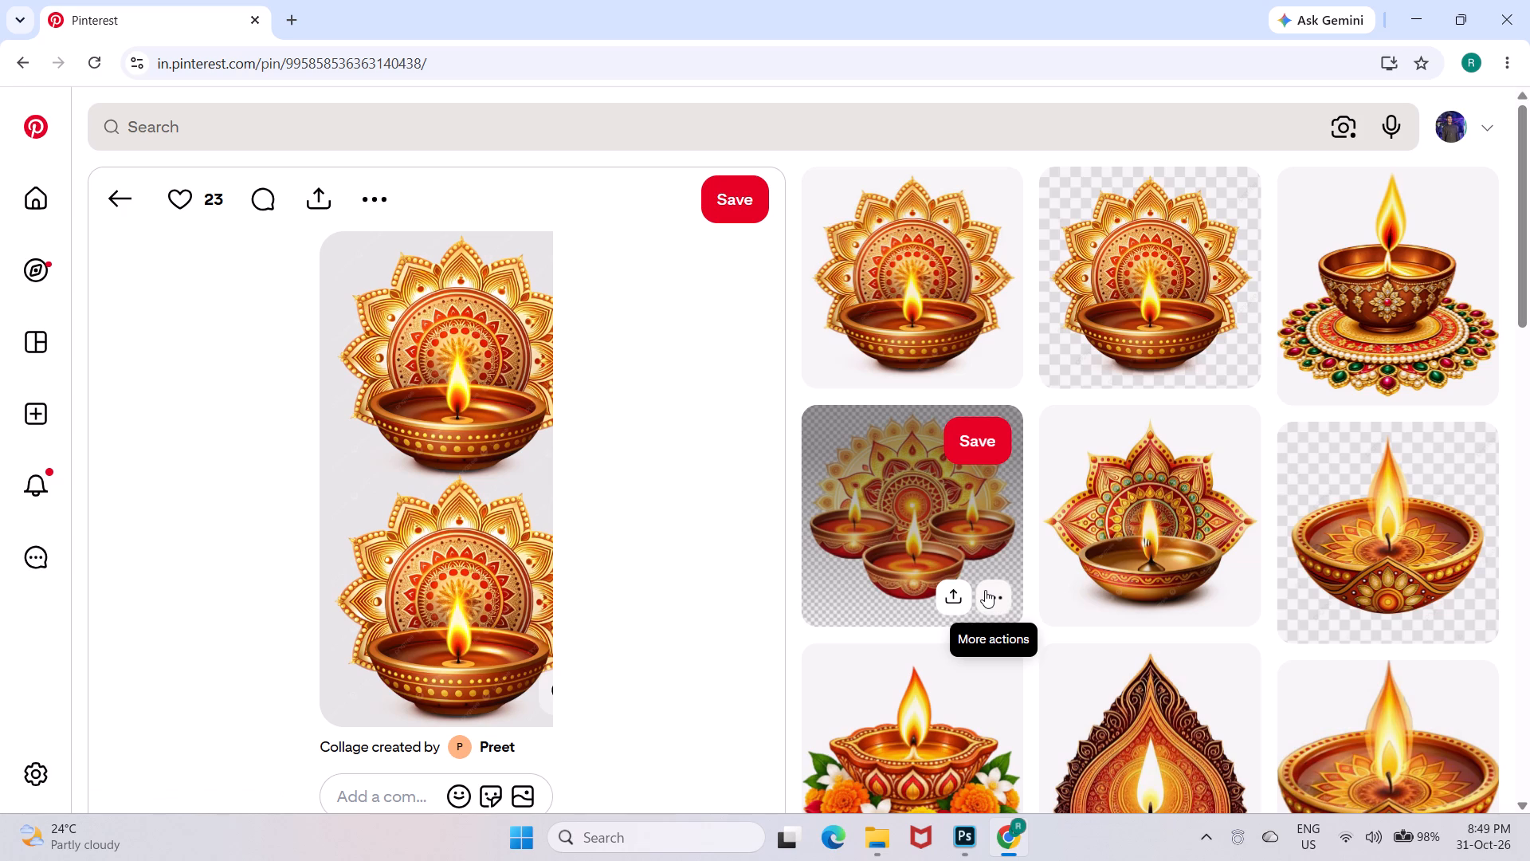
left_click(985, 590)
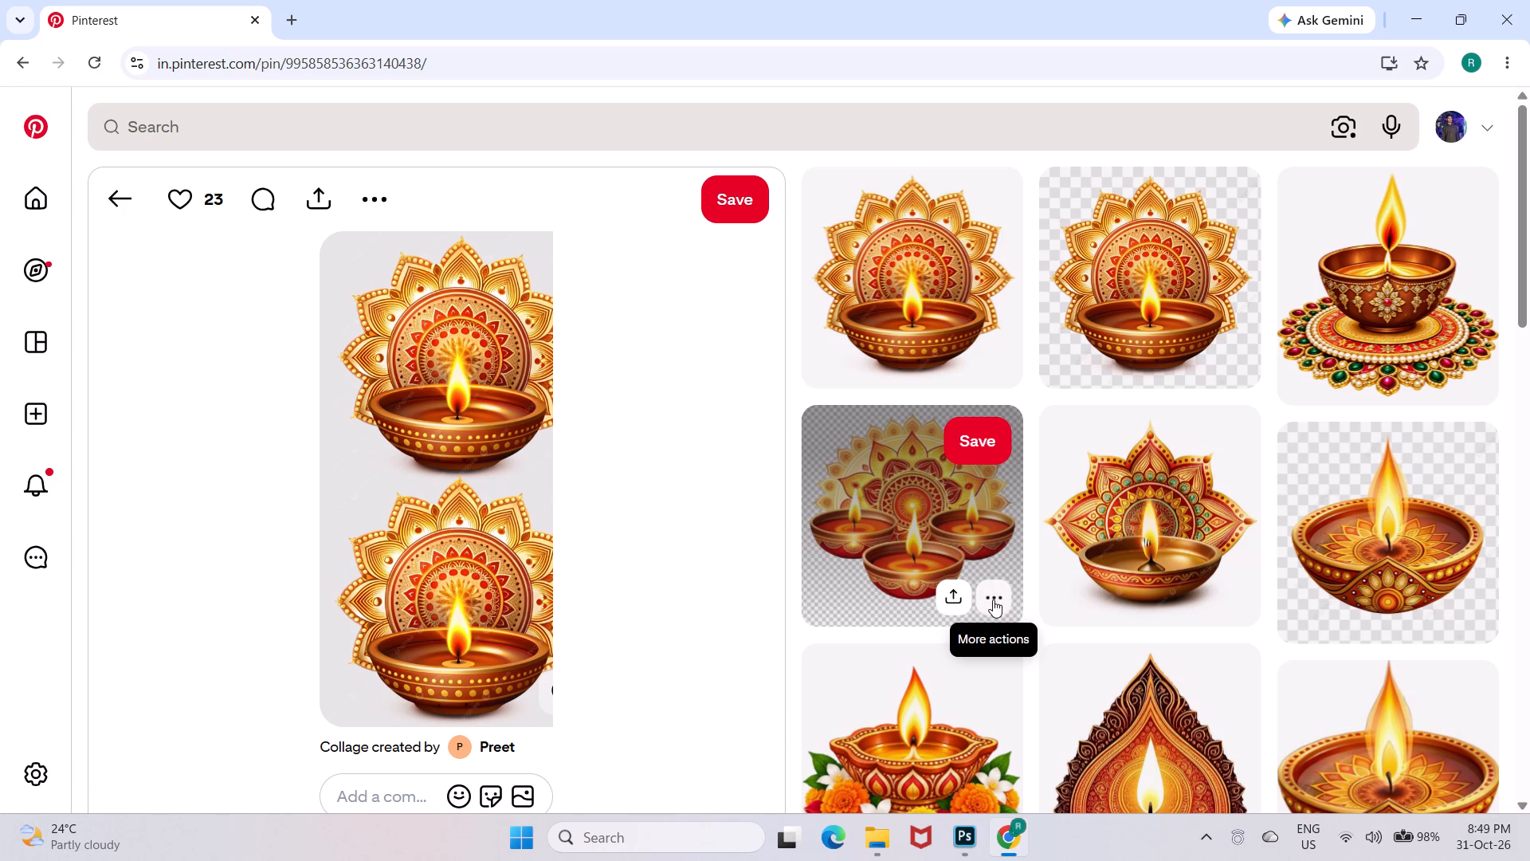
left_click(993, 600)
double_click(959, 305)
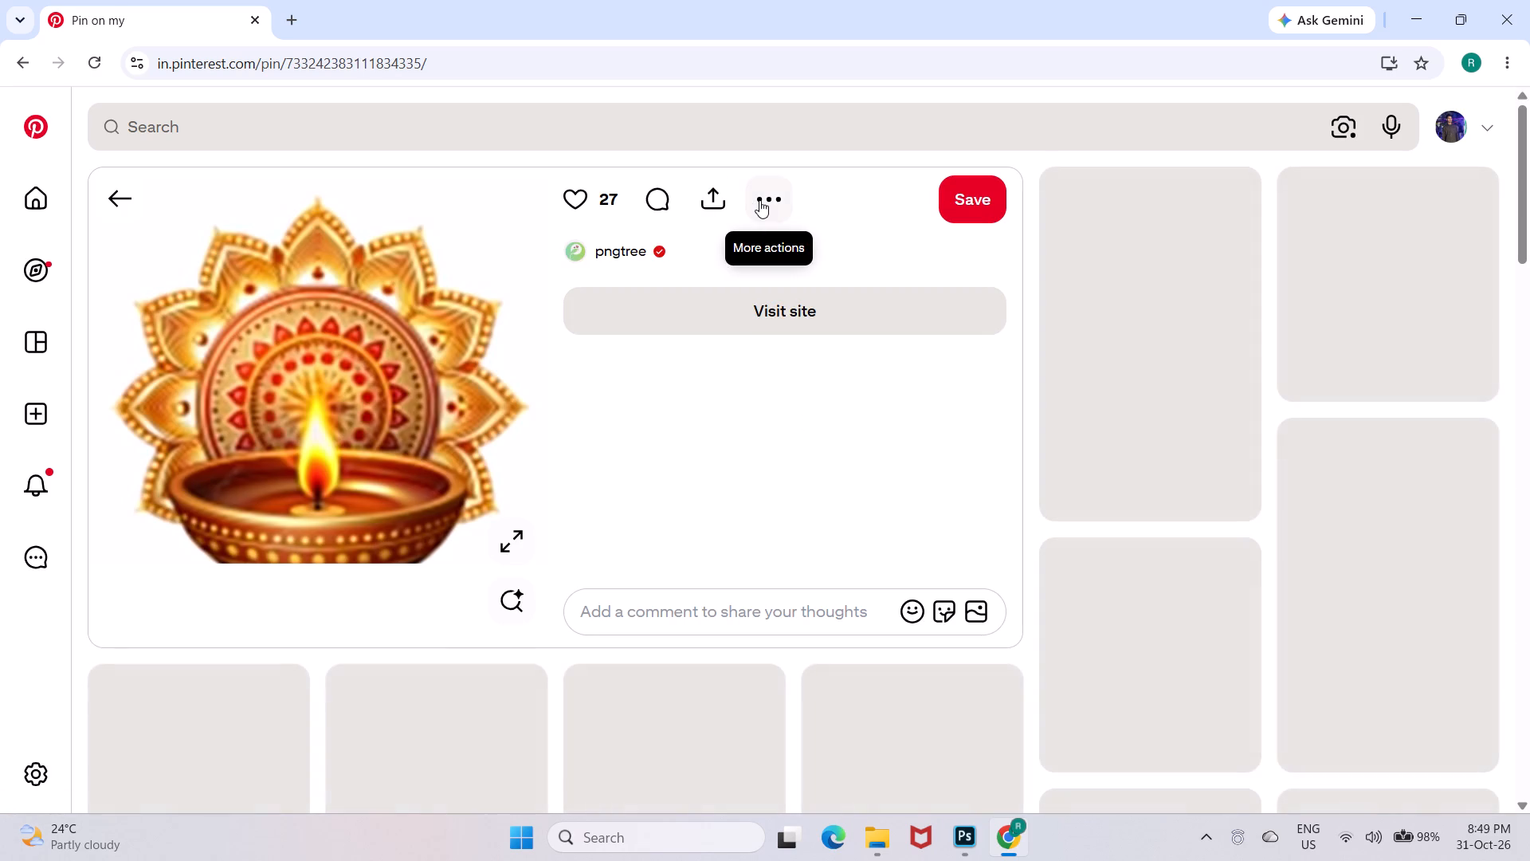
Download the image of the single diya with the golden mandala behind it.
left_click(759, 200)
left_click(759, 200)
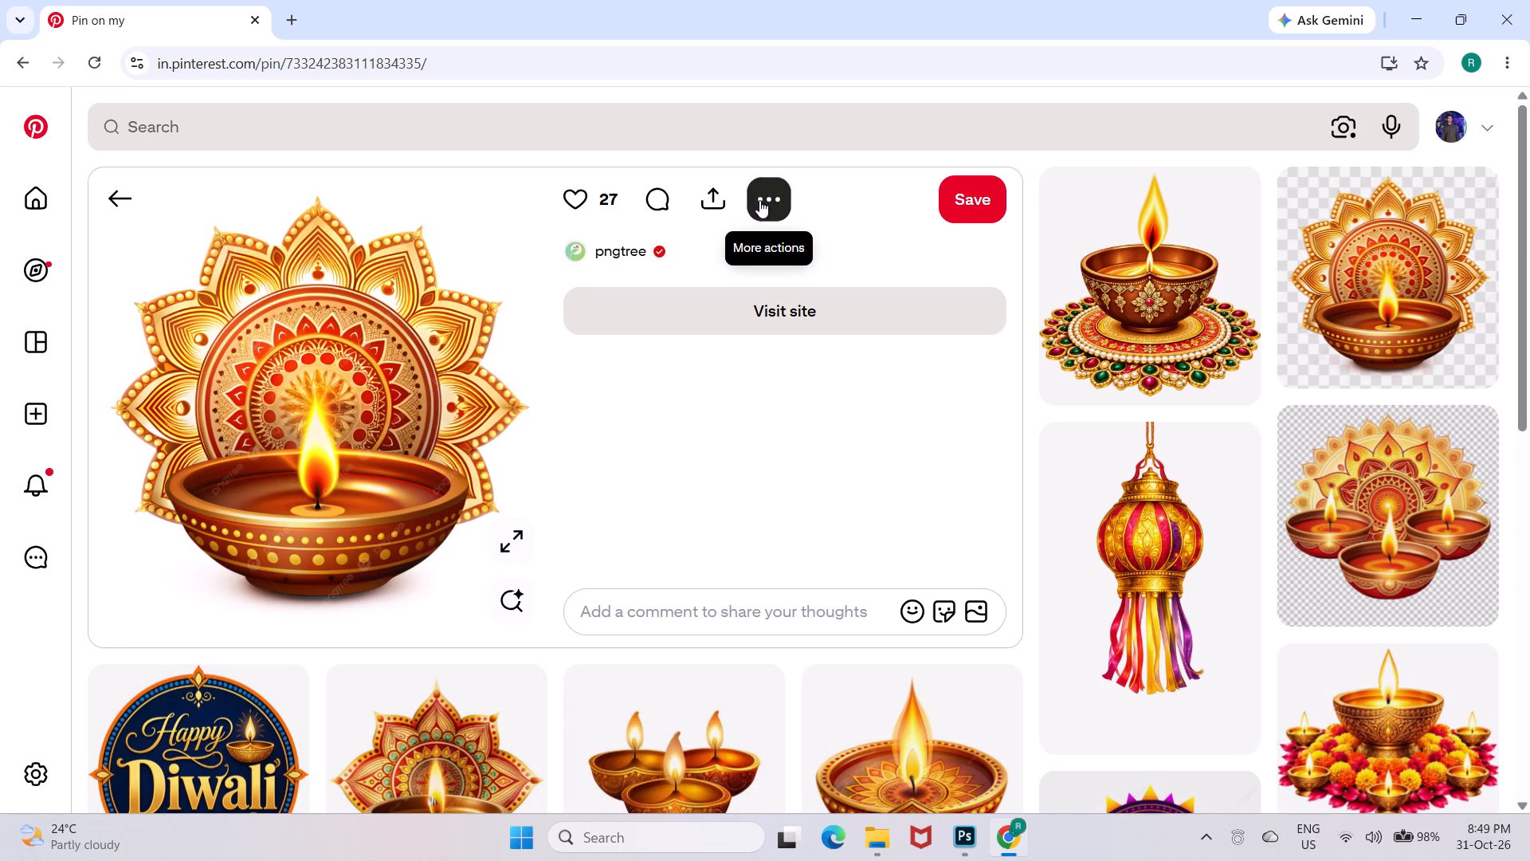
left_click(759, 200)
left_click(759, 200)
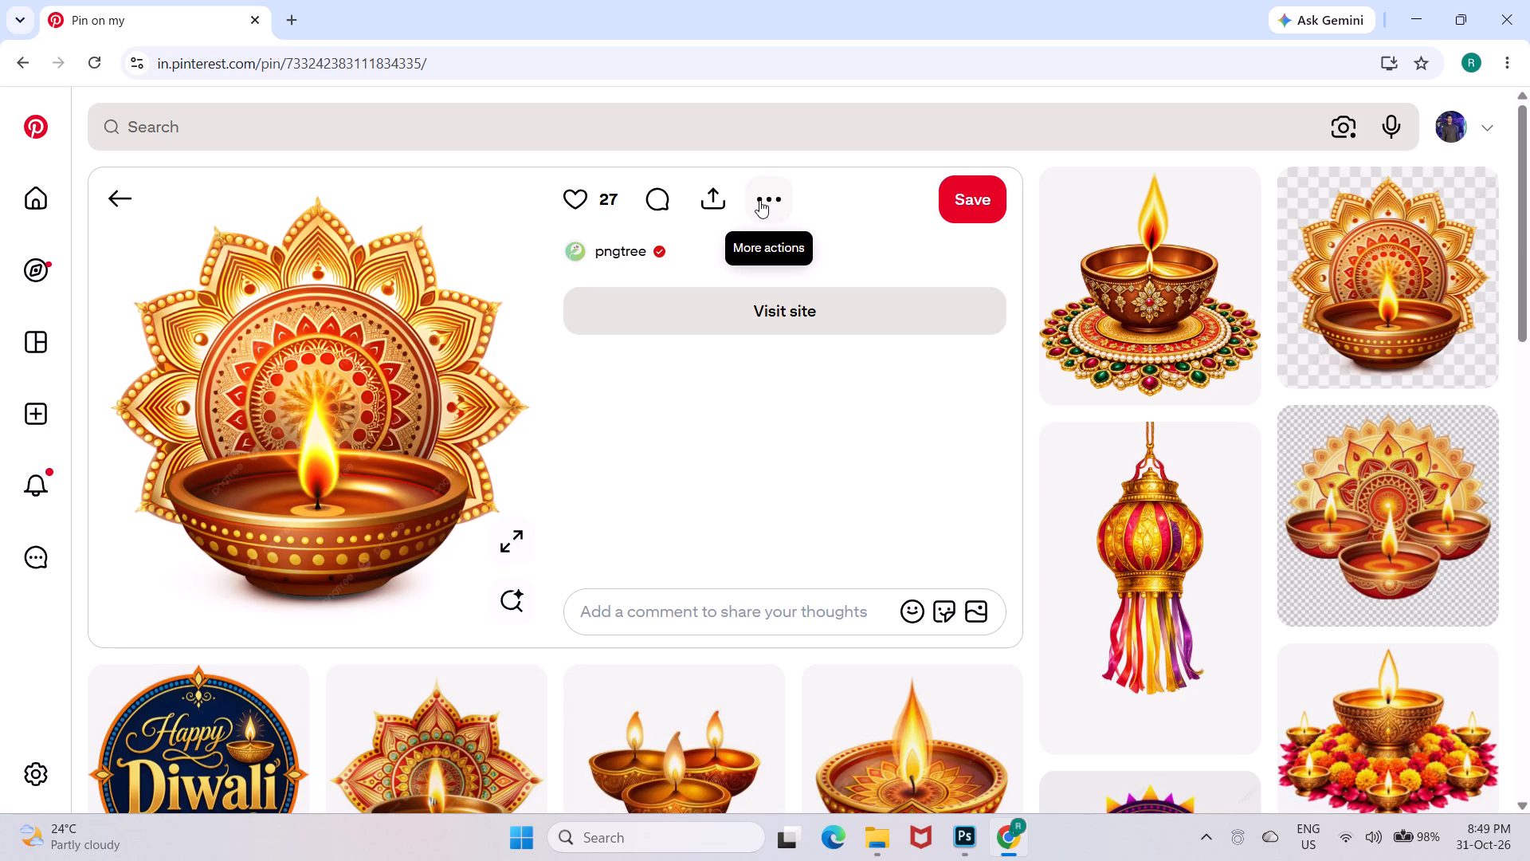
left_click(759, 200)
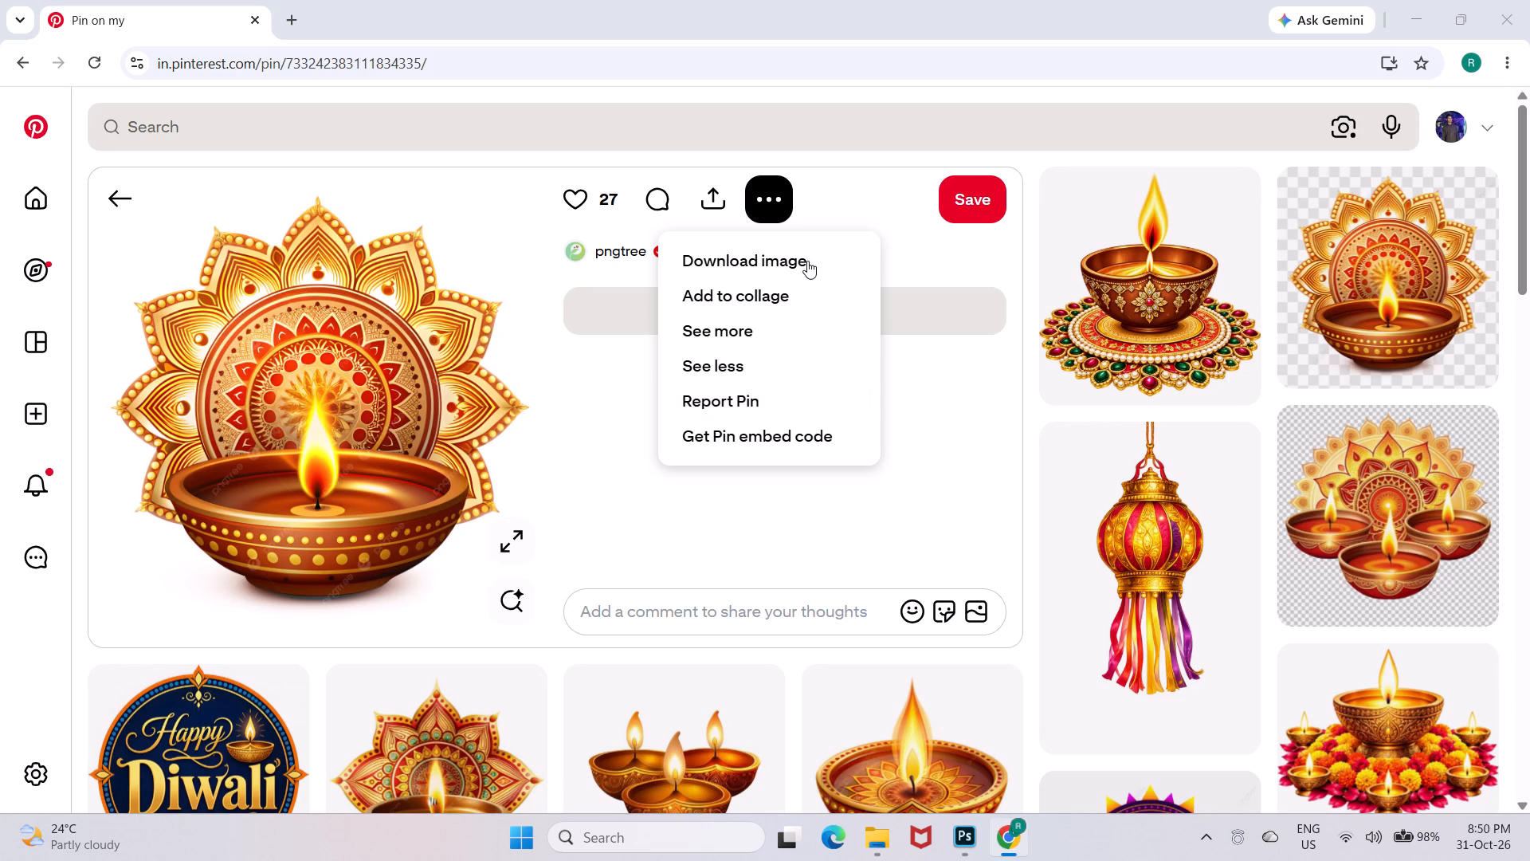
left_click(808, 254)
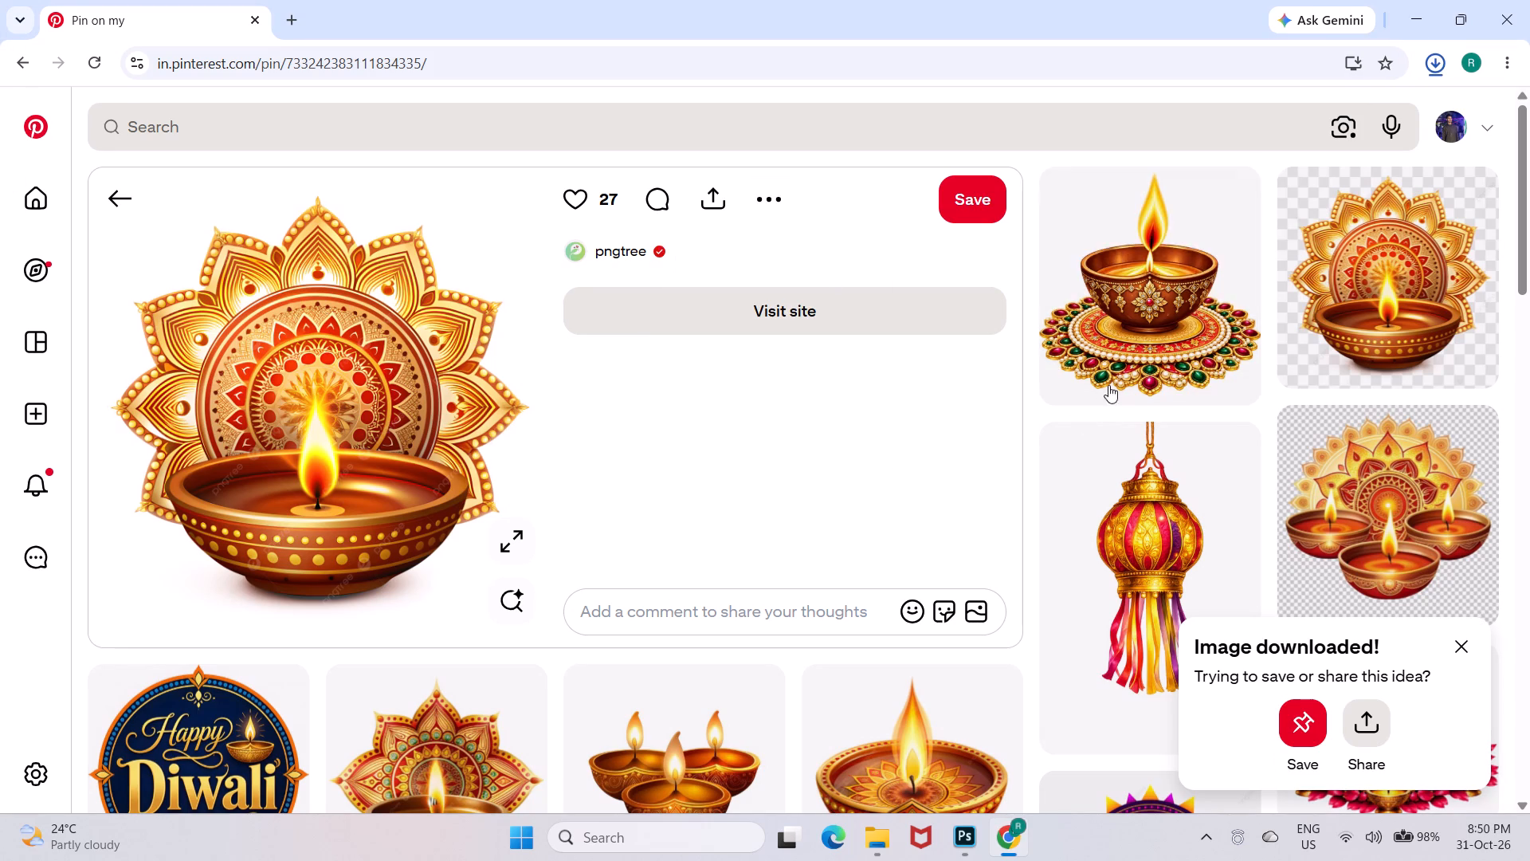
Download the related image of the tall-flamed diya standing on a jewelled round base.
left_click(1237, 363)
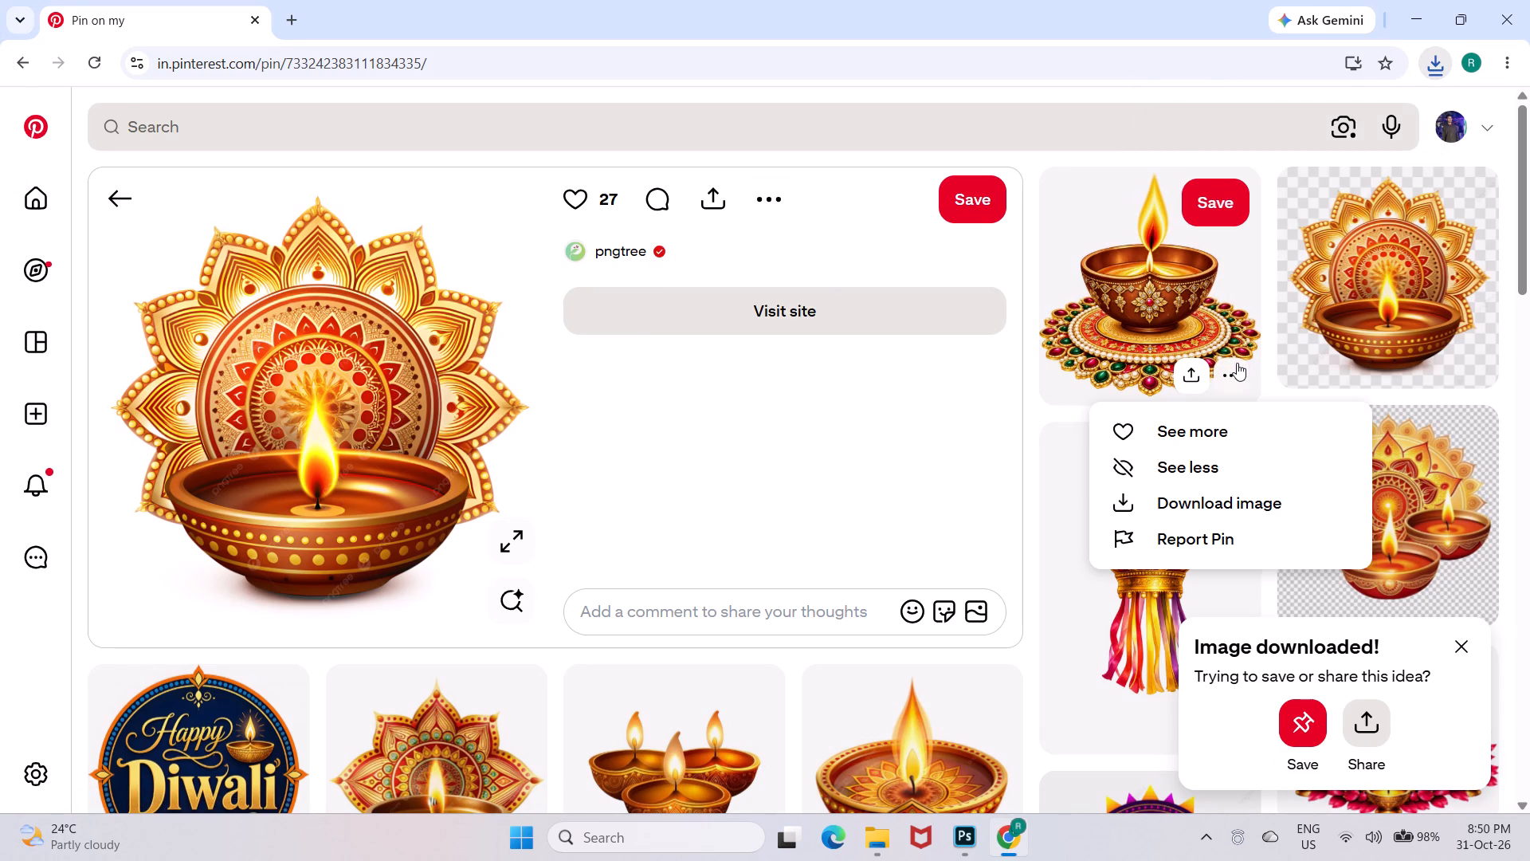
left_click(1235, 493)
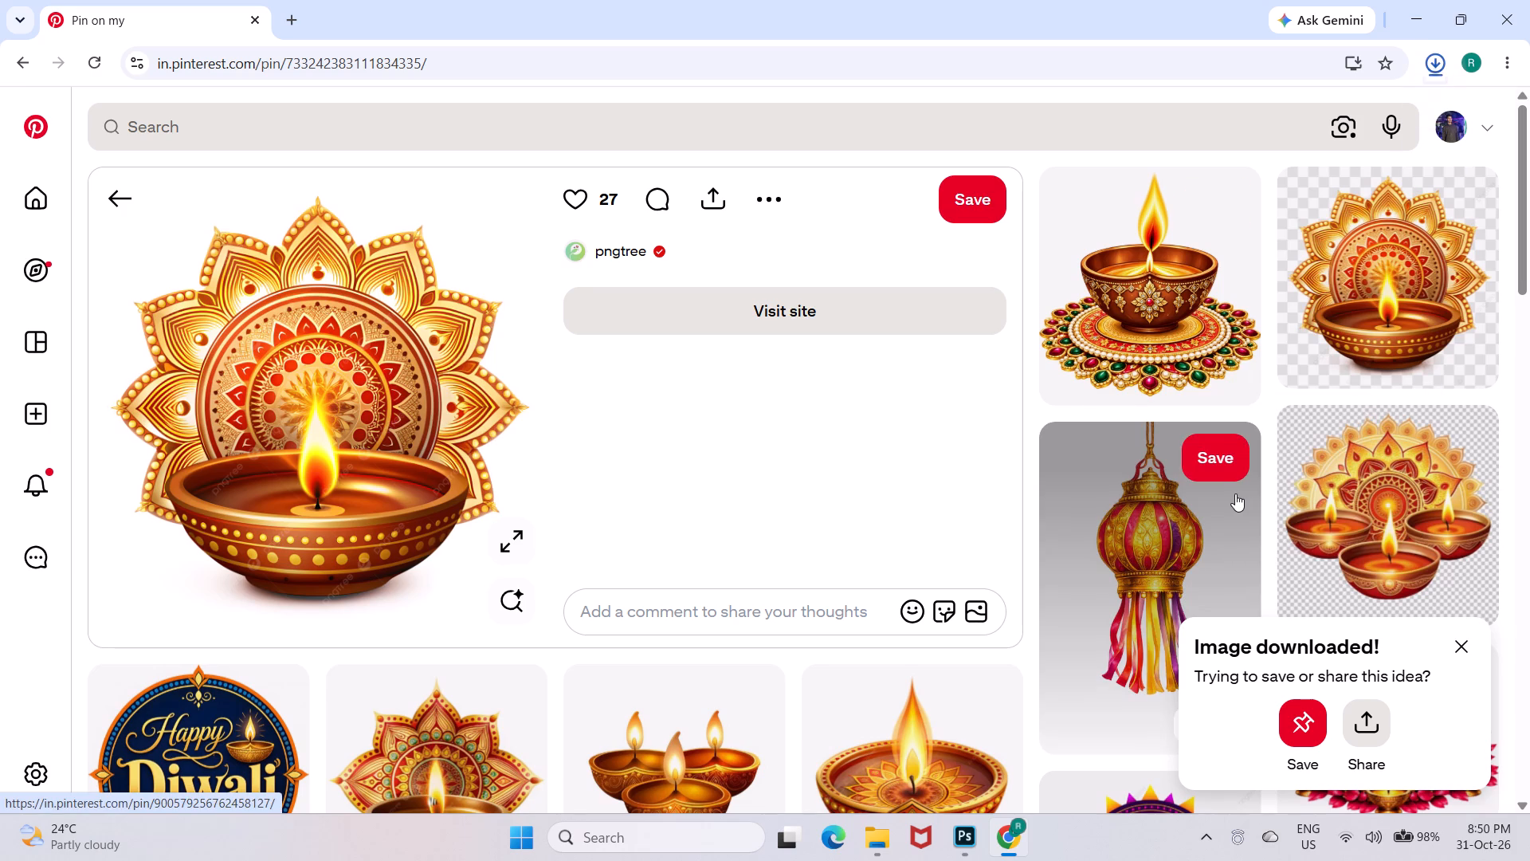
Look through the related pins below for more diya, mandala and lantern elements for the post.
scroll(1235, 493, "down", 1)
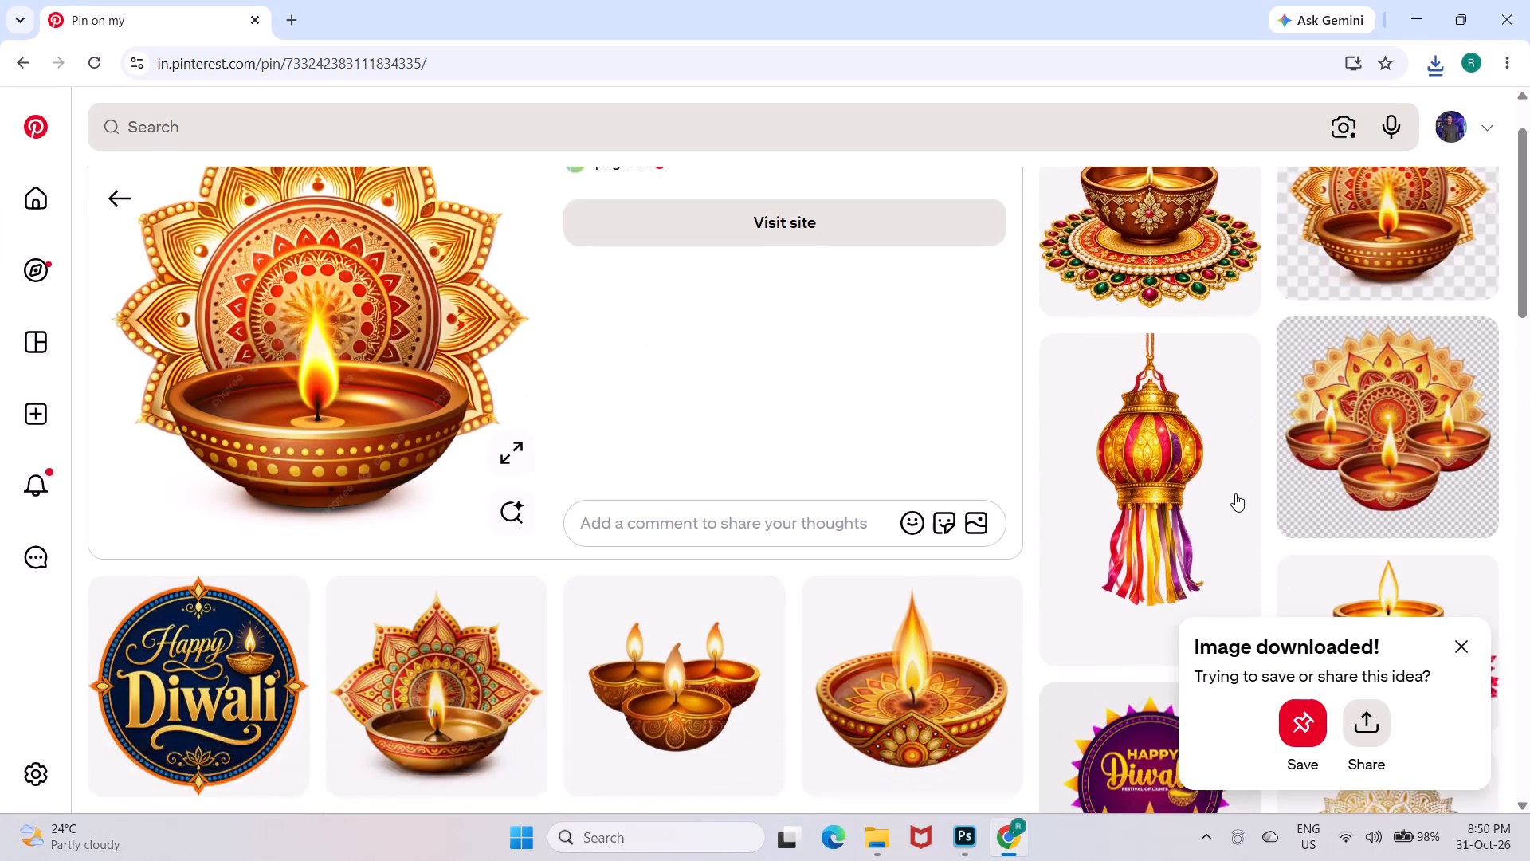
scroll(1235, 493, "down", 5)
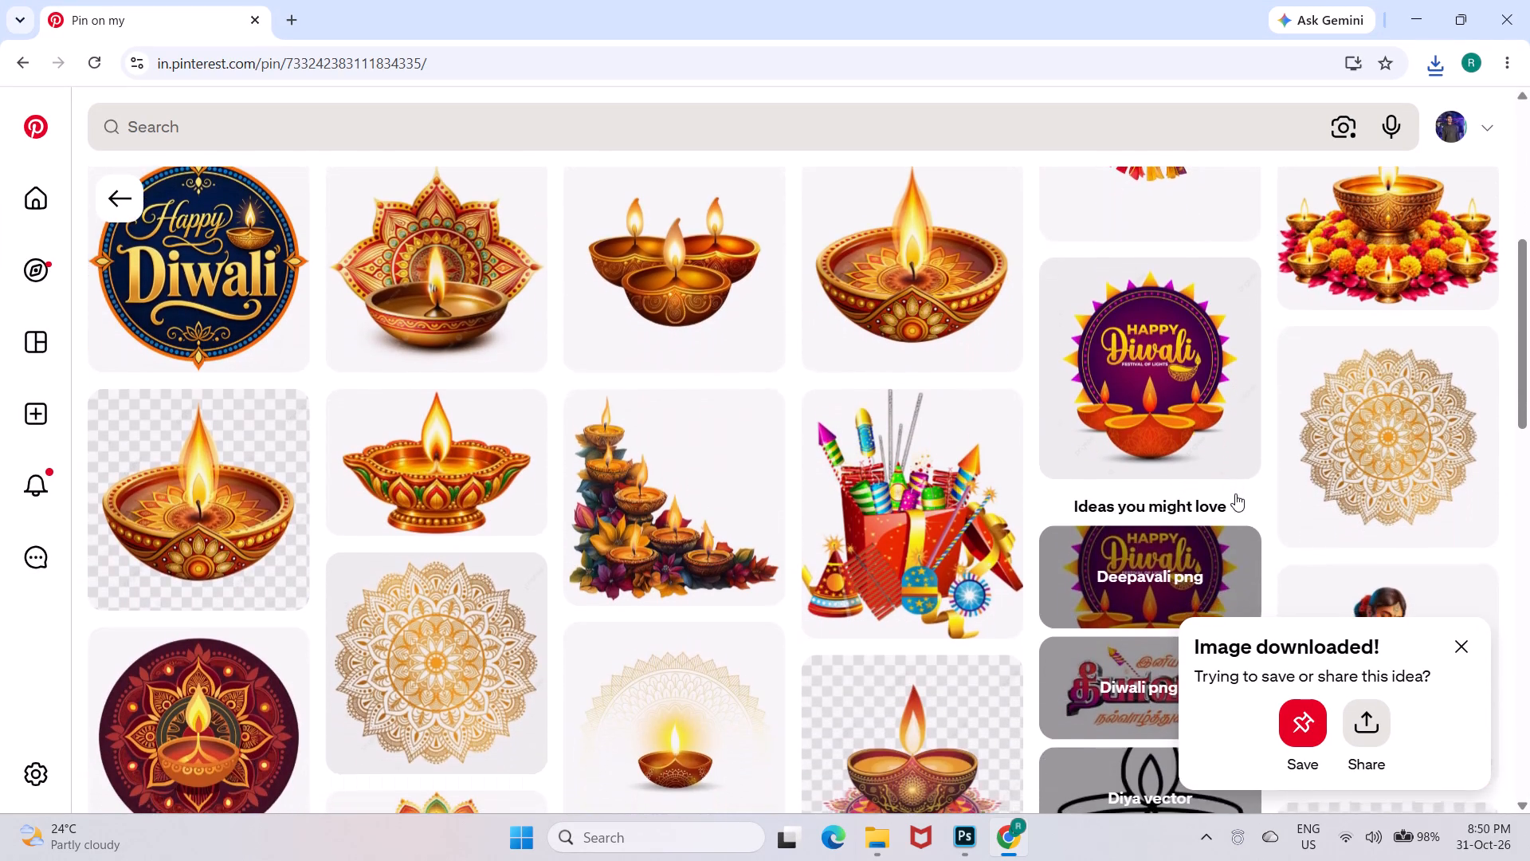
scroll(1235, 493, "down", 2)
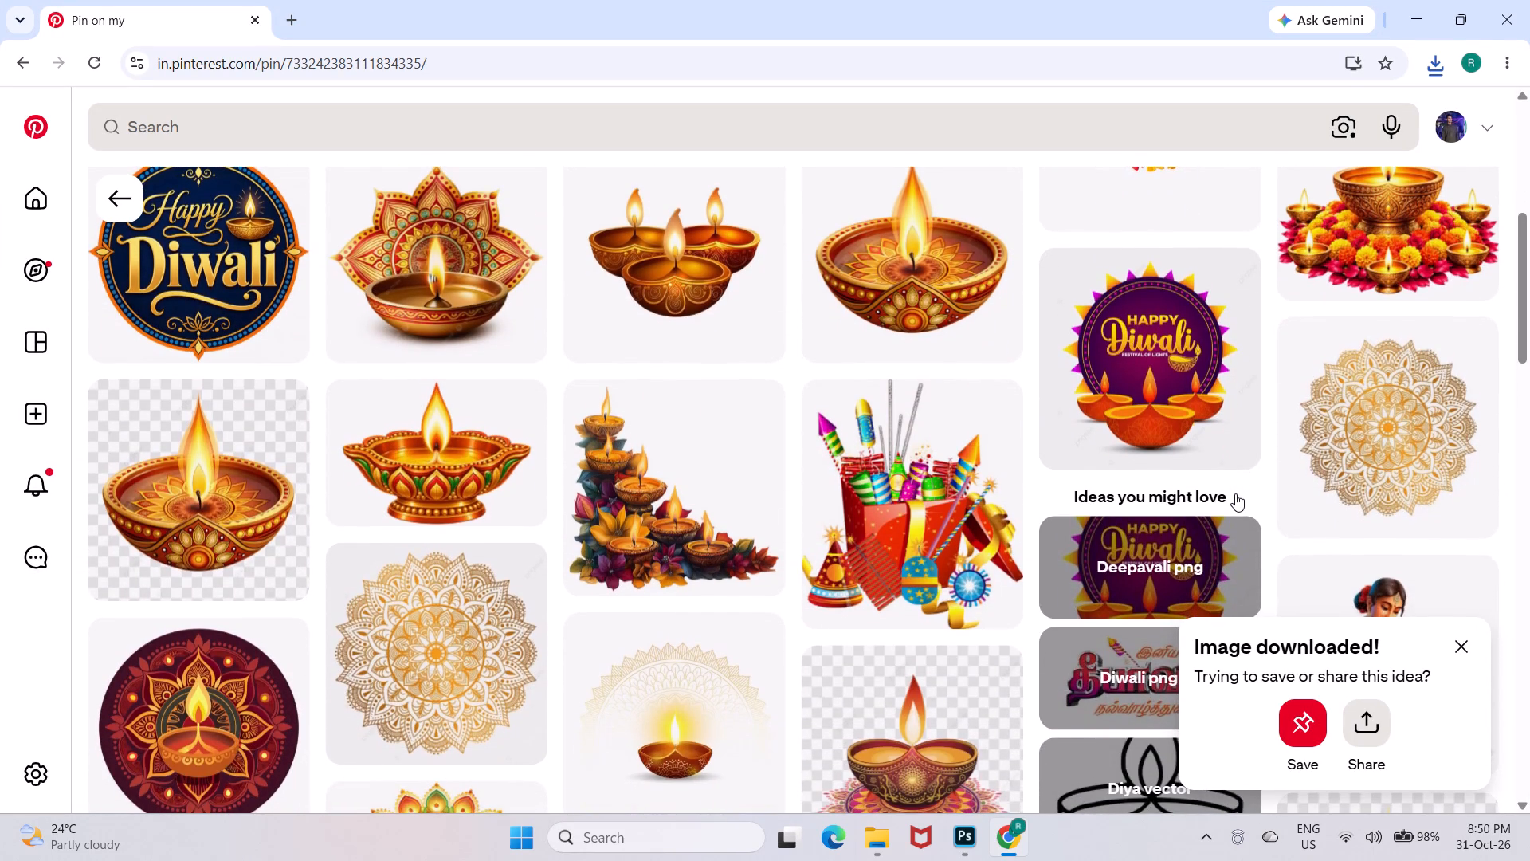
Open the related pin of the tall-flamed diya standing on a round jewelled rangoli base.
scroll(1235, 493, "down", 1)
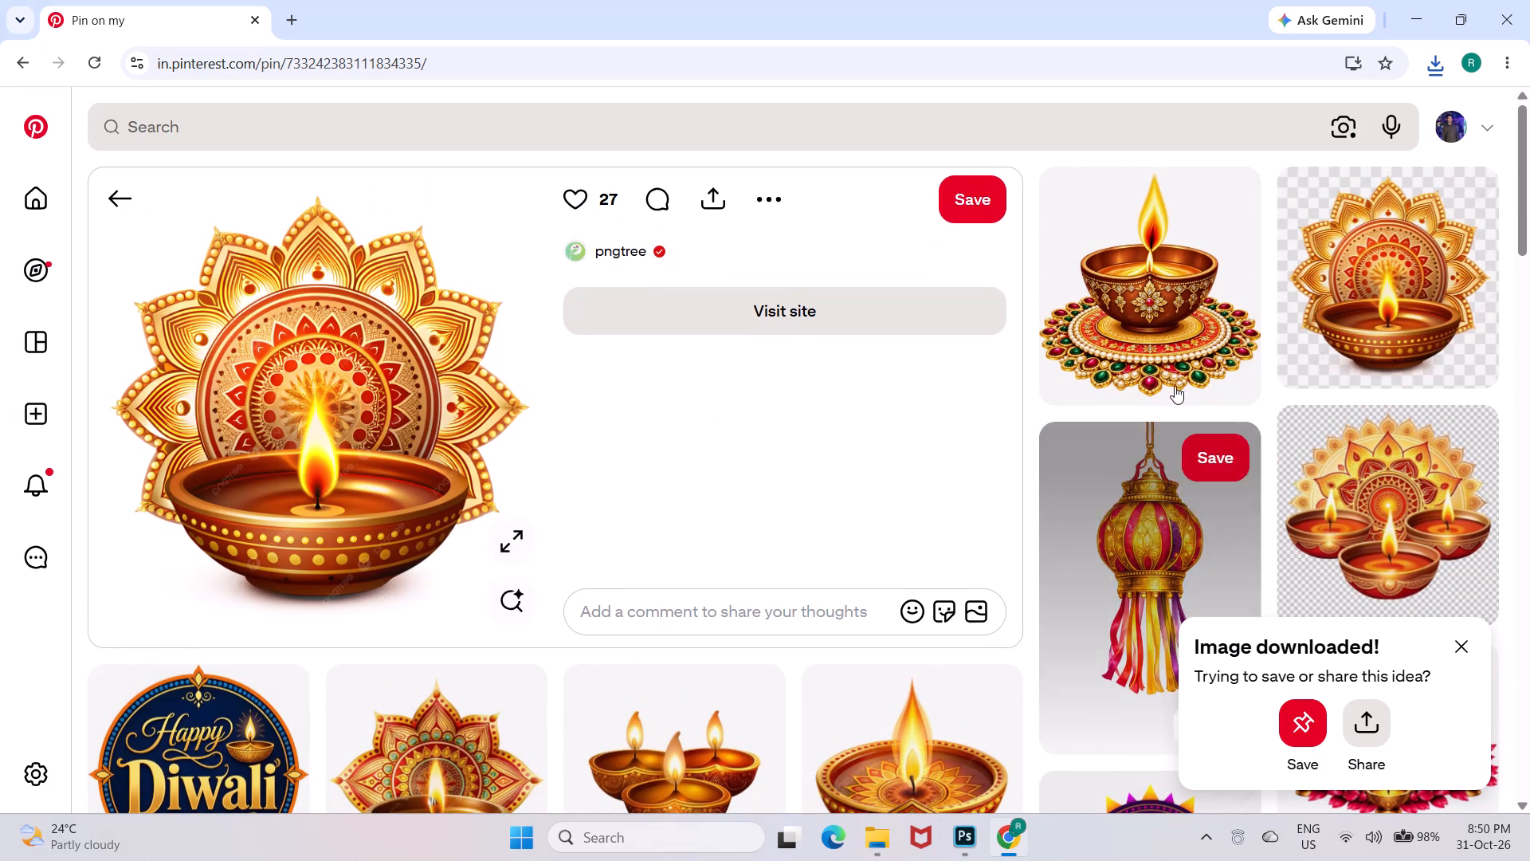
left_click(1151, 325)
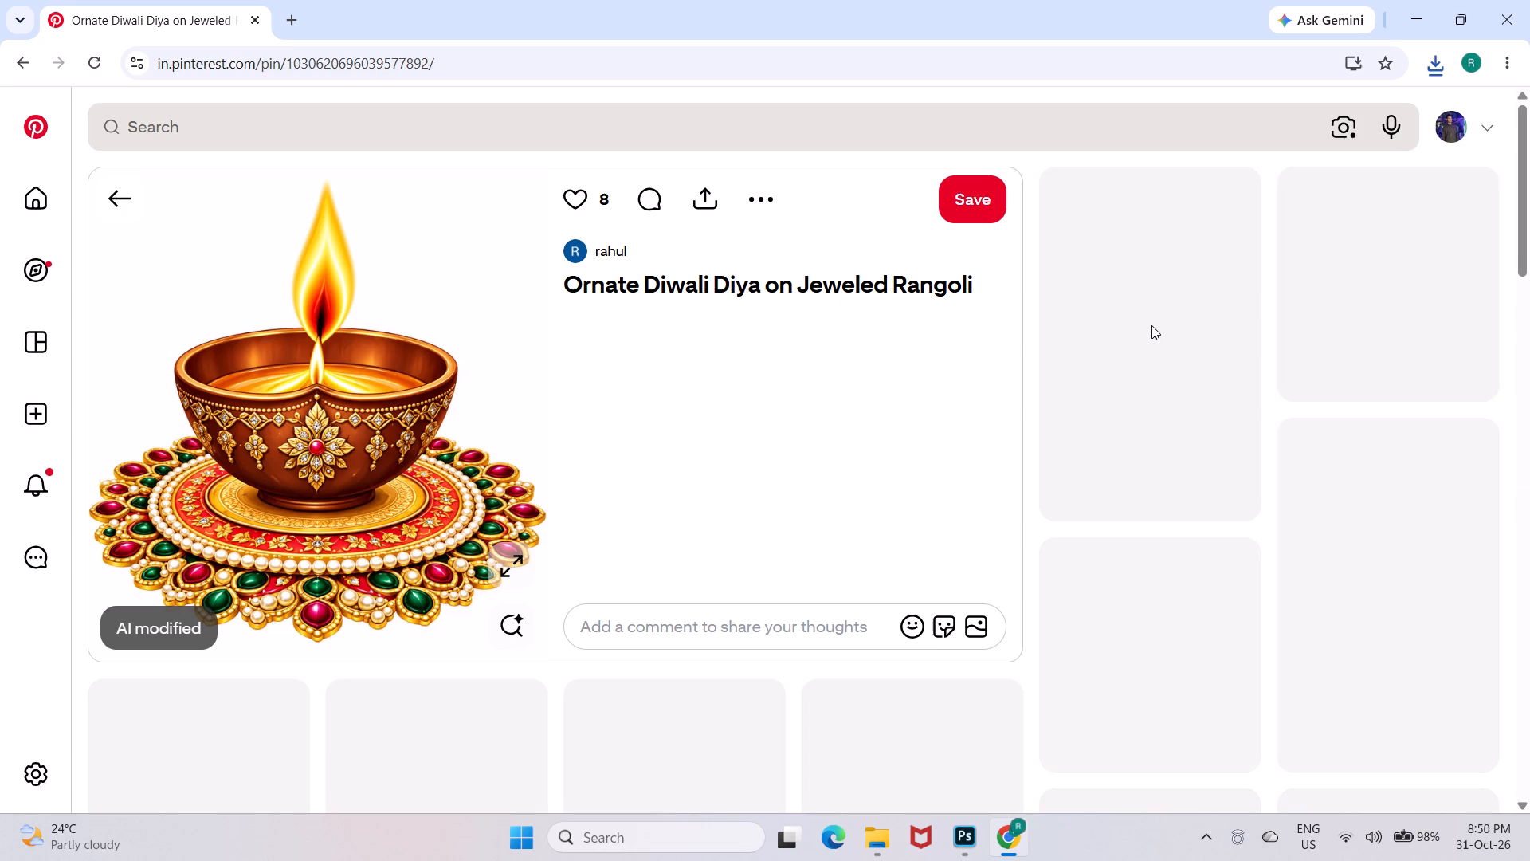
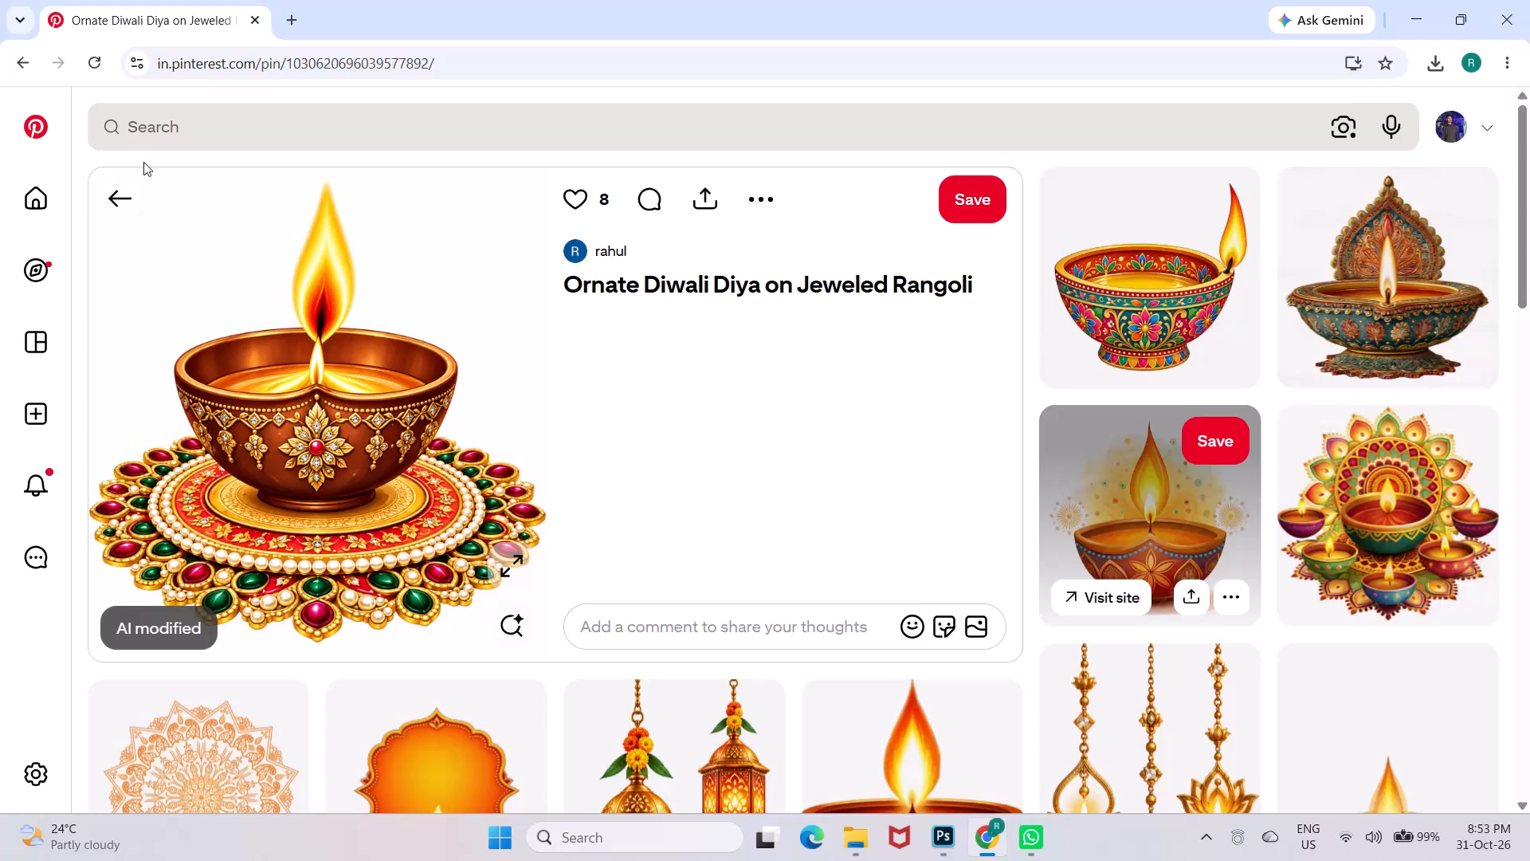
Go back from the jewelled rangoli diya pin to the earlier search results for "professional diwali poster ideas".
left_click(112, 194)
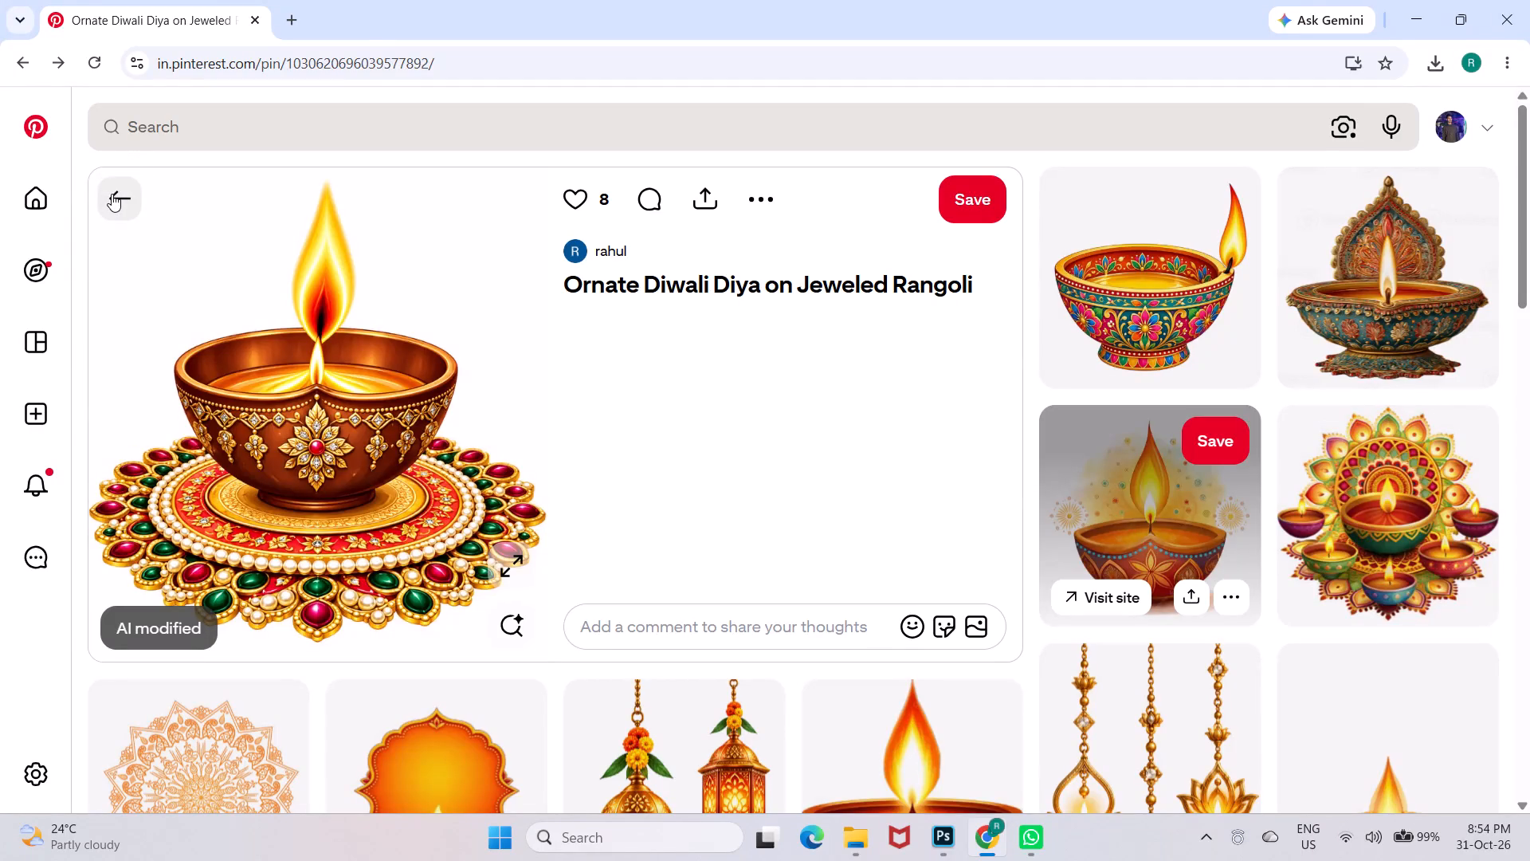
left_click(112, 194)
left_click(112, 194)
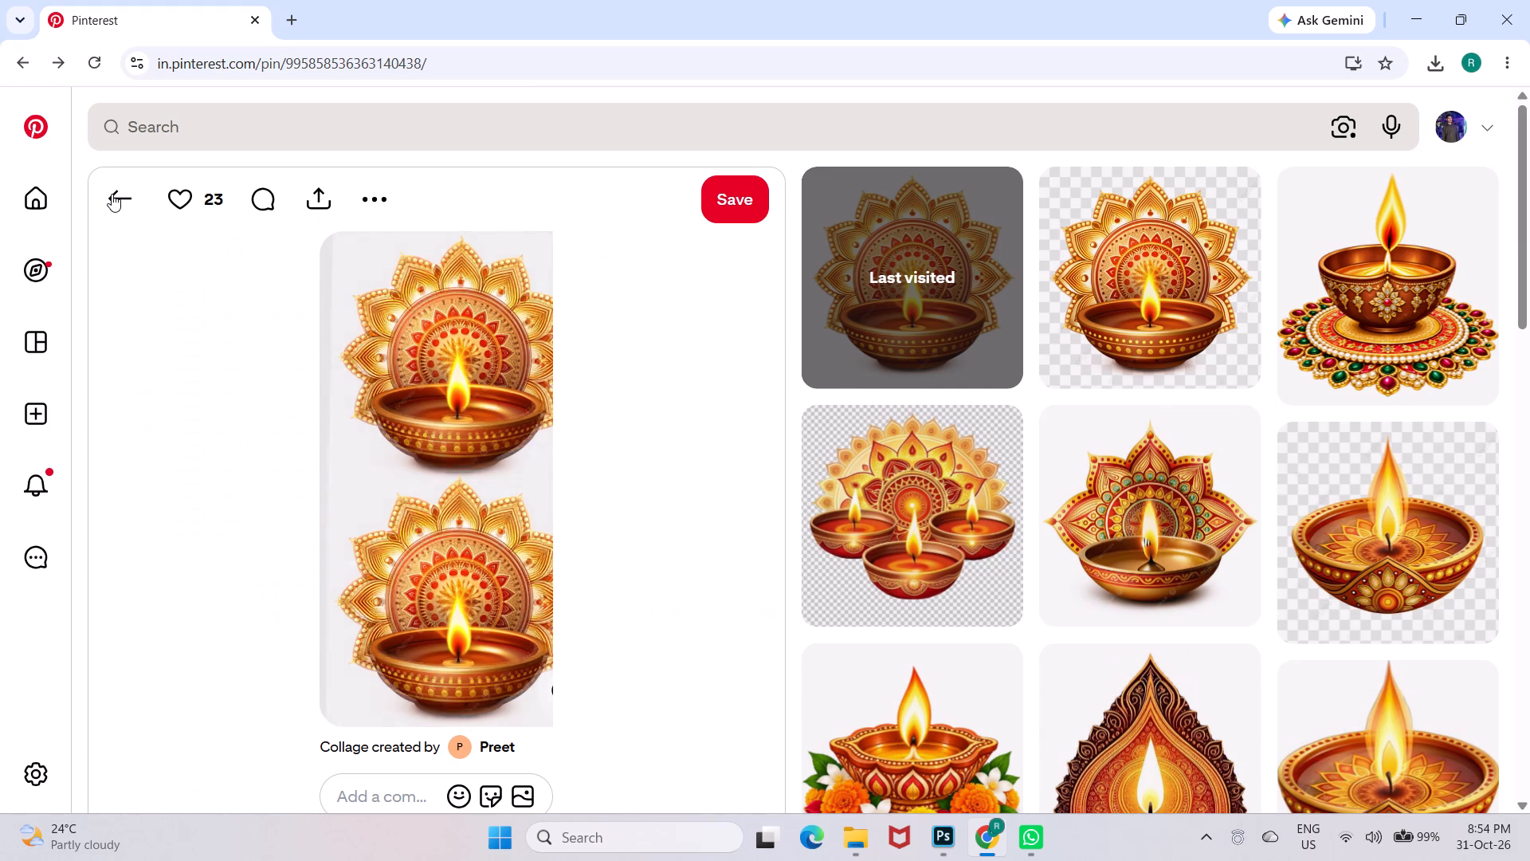
left_click(112, 194)
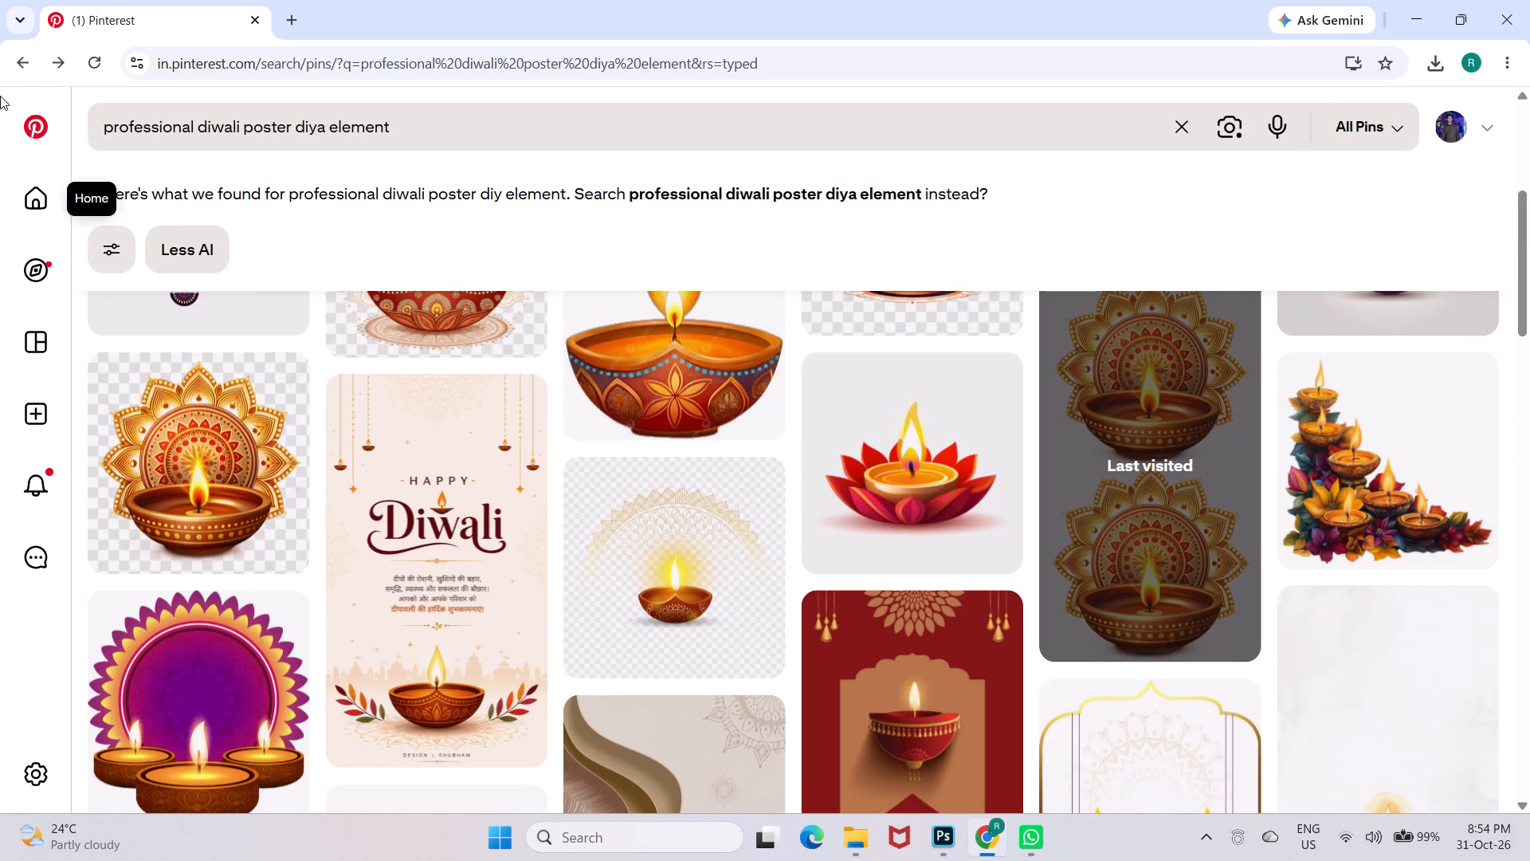
left_click(10, 62)
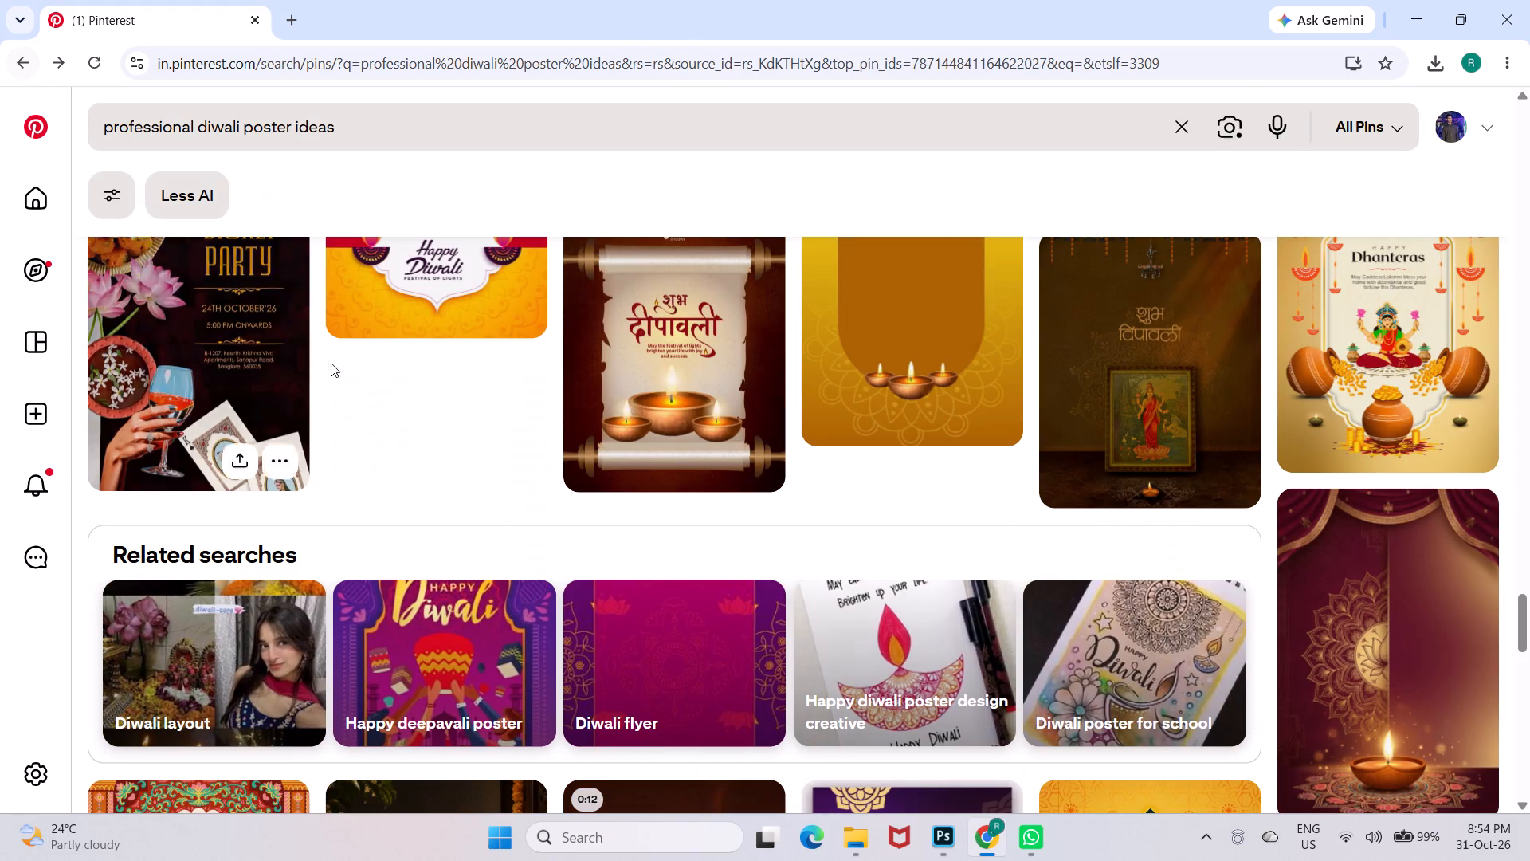
Look back up through the "professional diwali poster ideas" results for a Diwali poster design to use as reference.
scroll(656, 467, "up", 6)
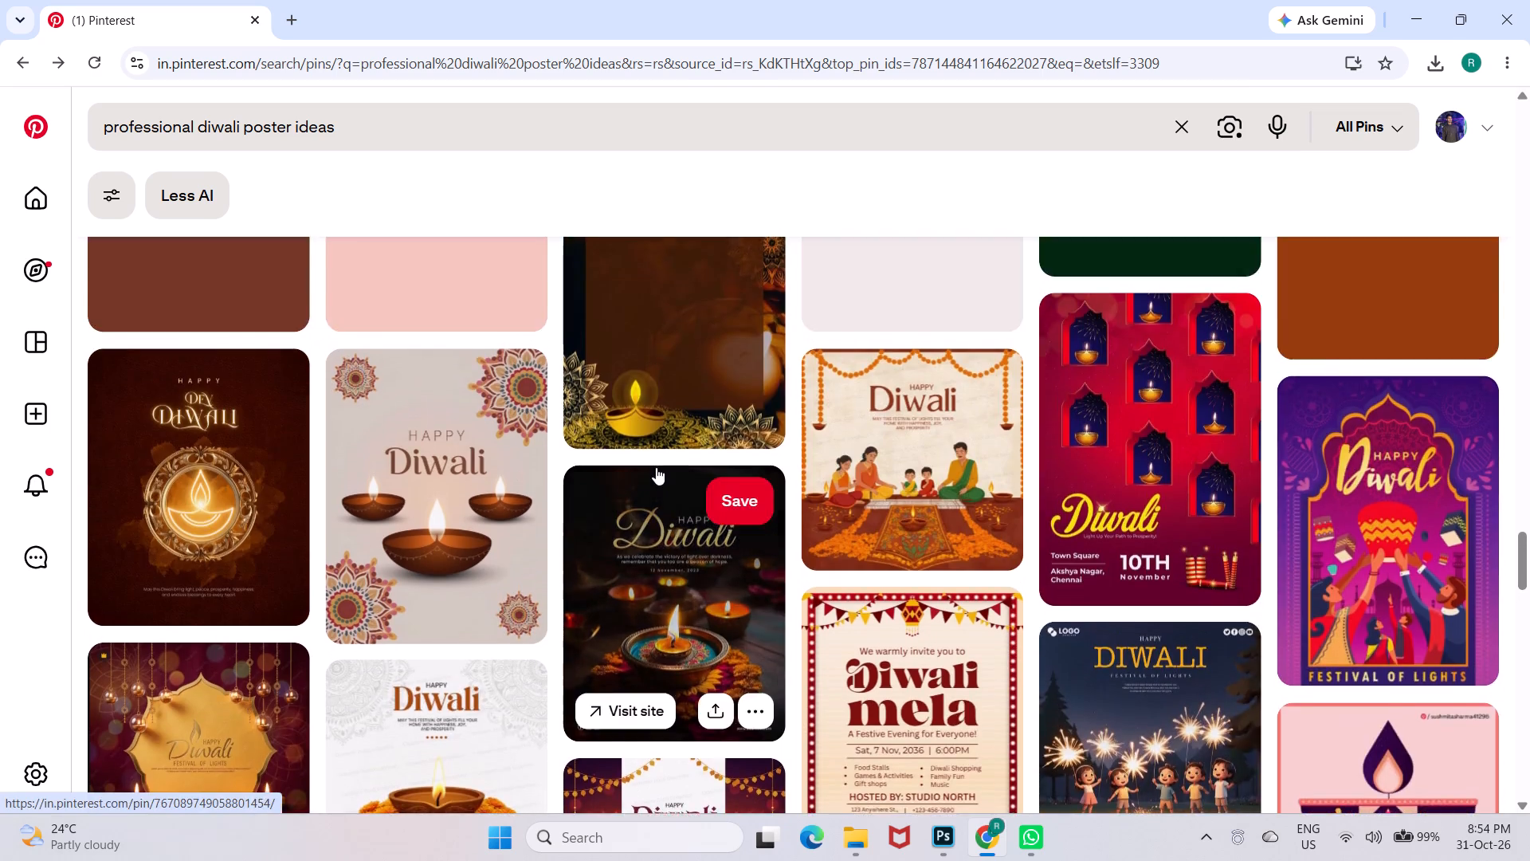
scroll(656, 467, "up", 8)
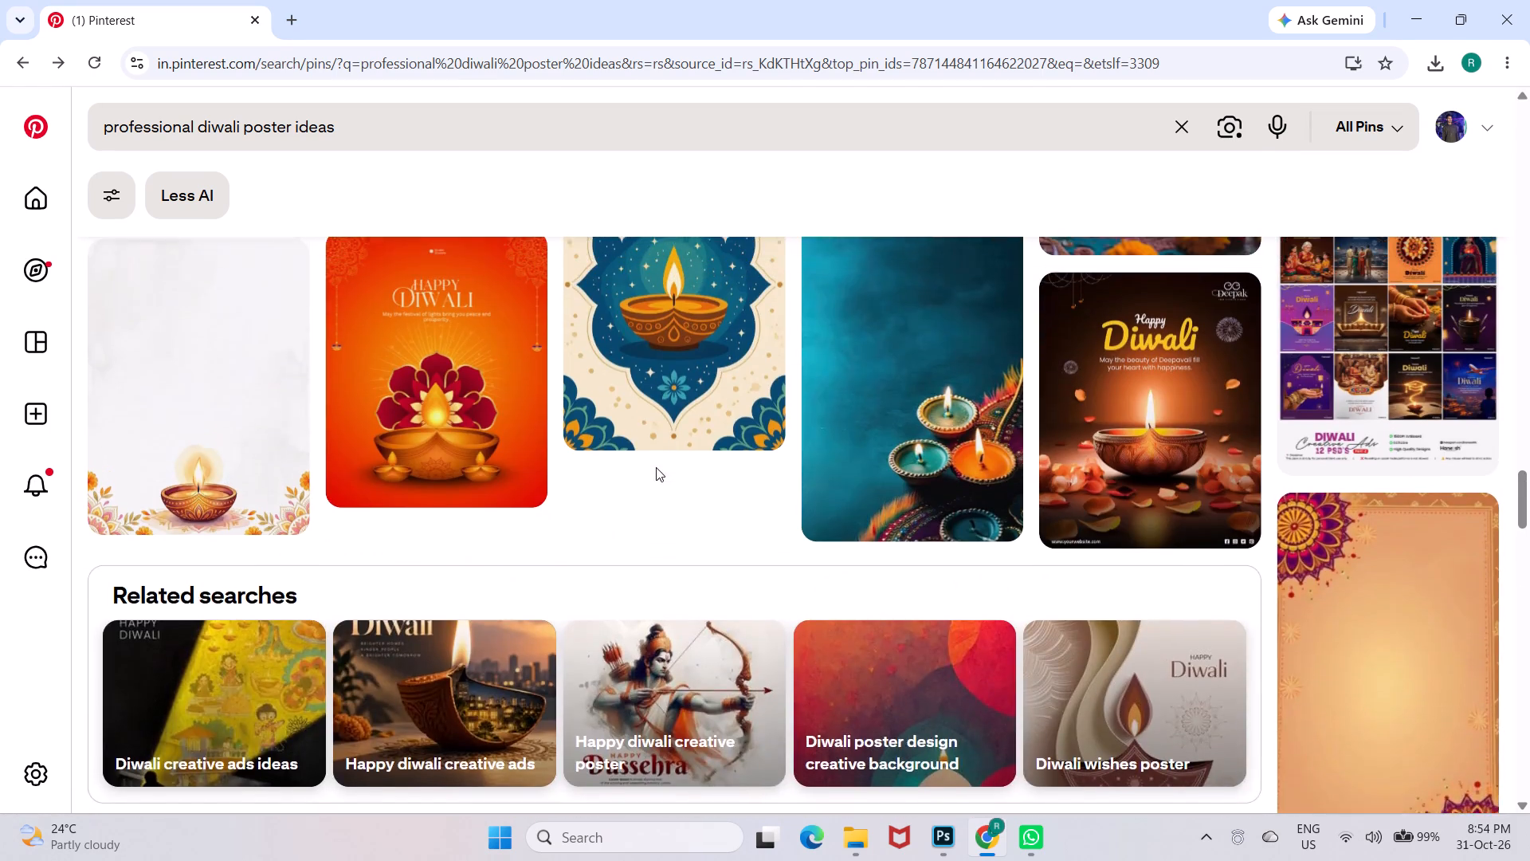
scroll(656, 467, "up", 7)
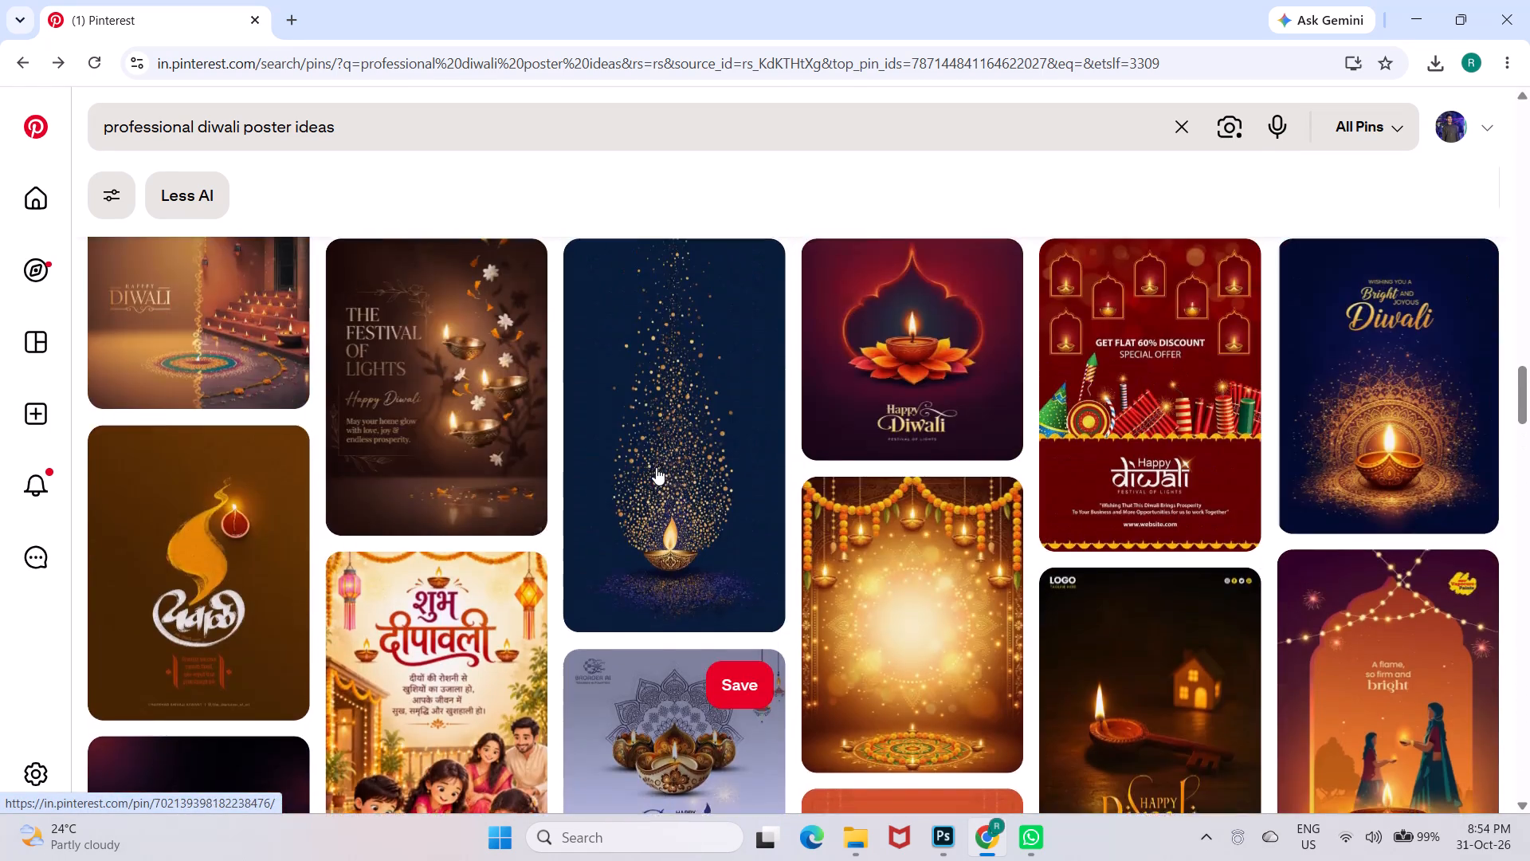
scroll(656, 467, "up", 5)
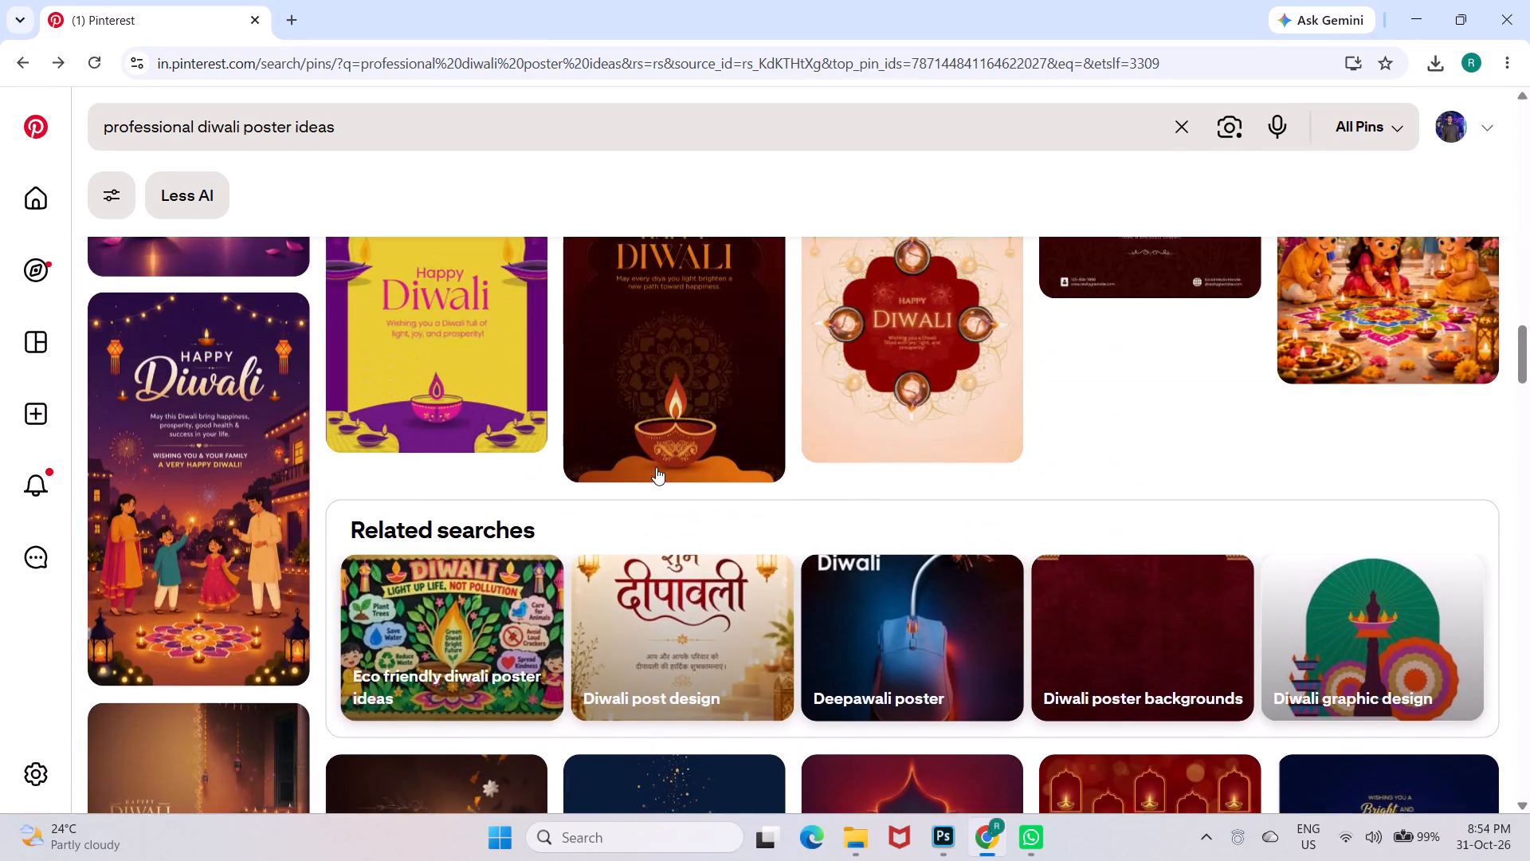
scroll(656, 467, "up", 7)
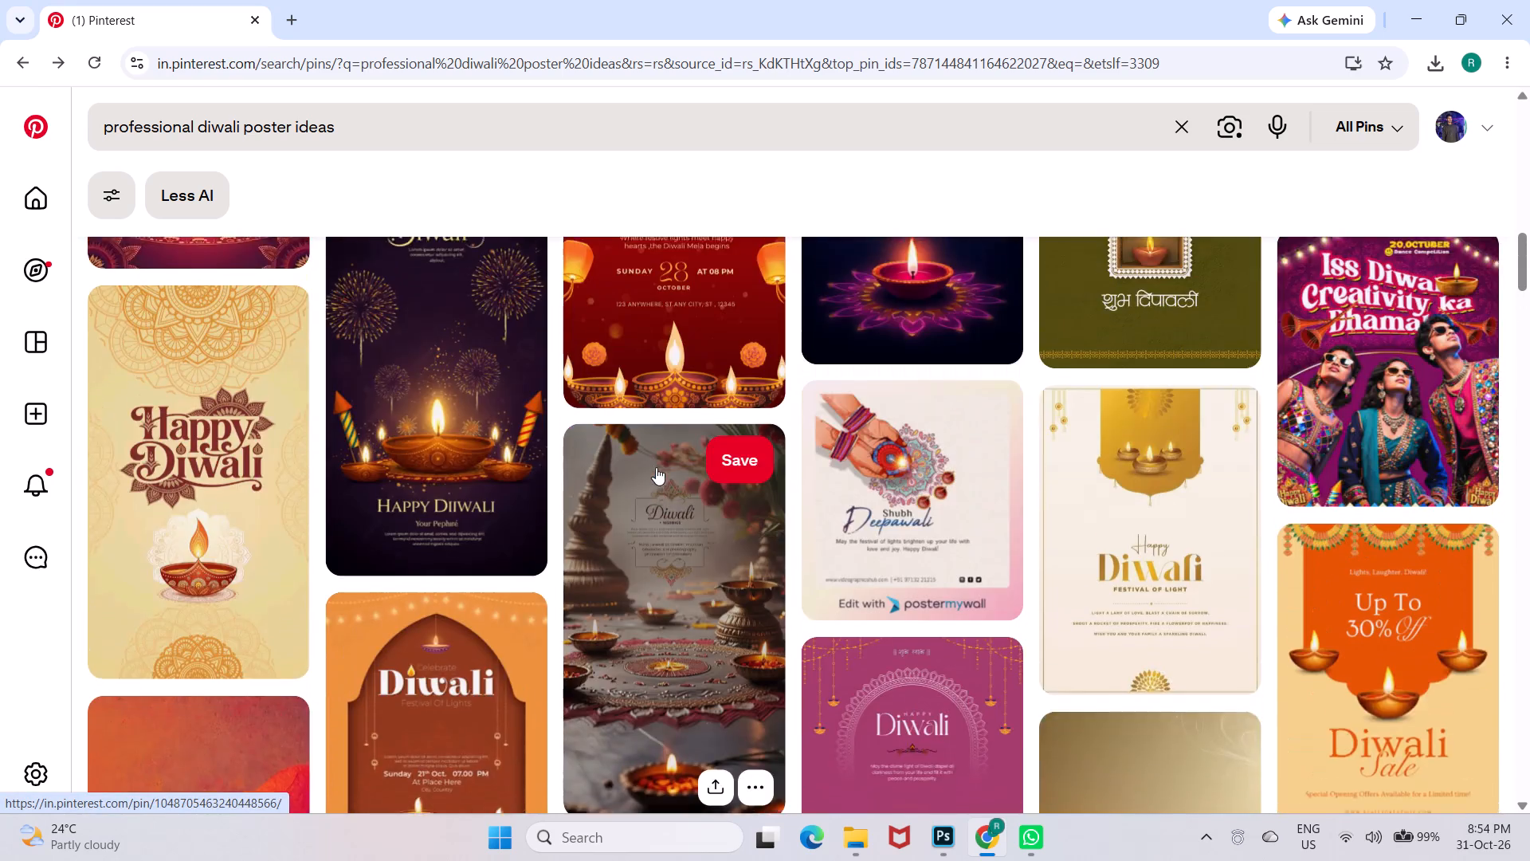
Download the image of the plain maroon Diwali card background with golden mandala, hanging diyas and a bottom row of lamps.
scroll(656, 467, "up", 3)
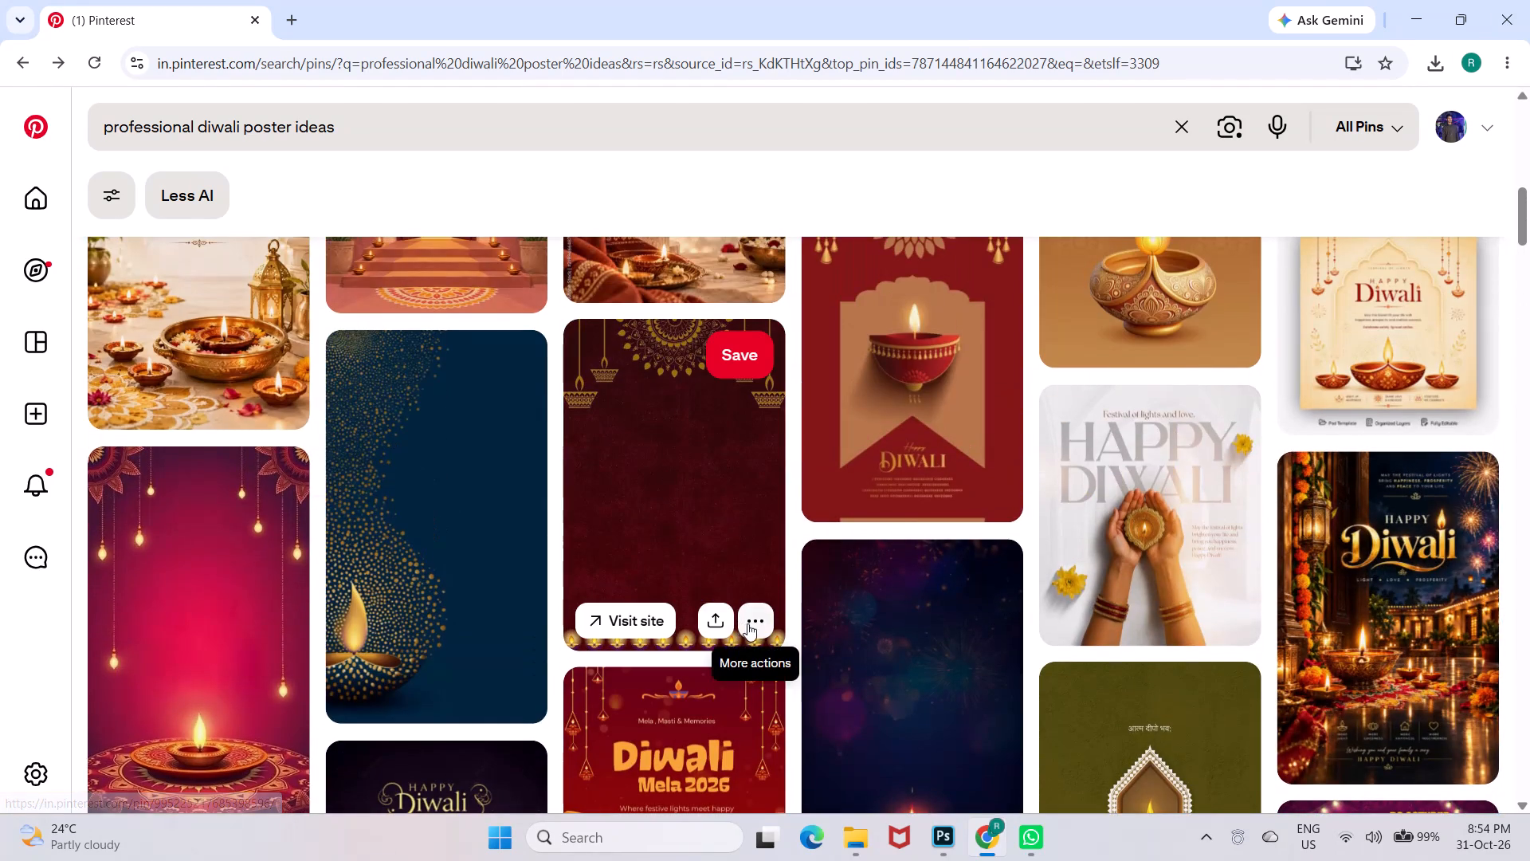
left_click(751, 620)
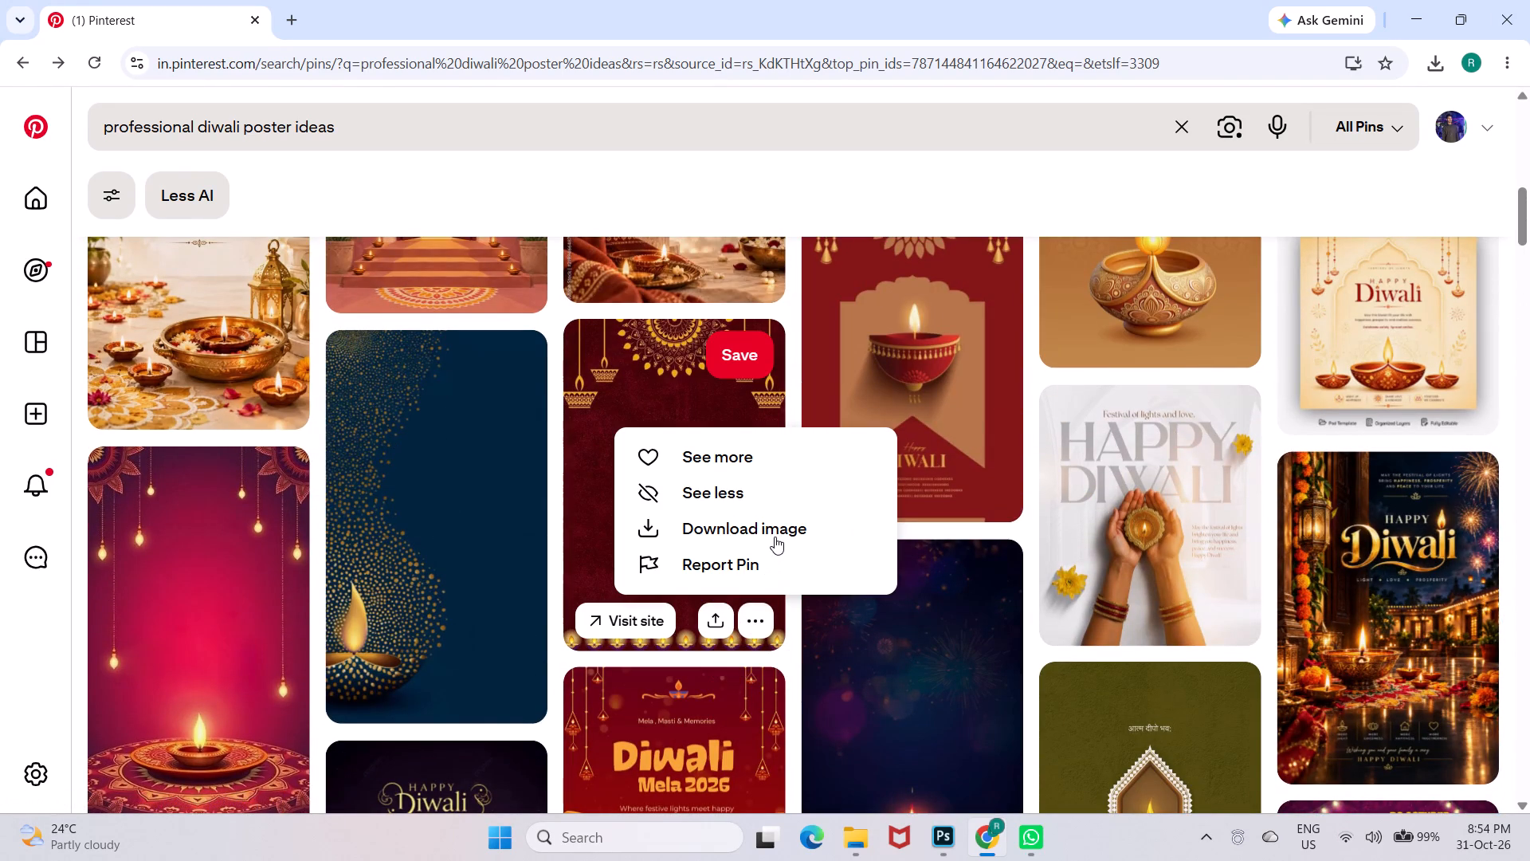
left_click(775, 534)
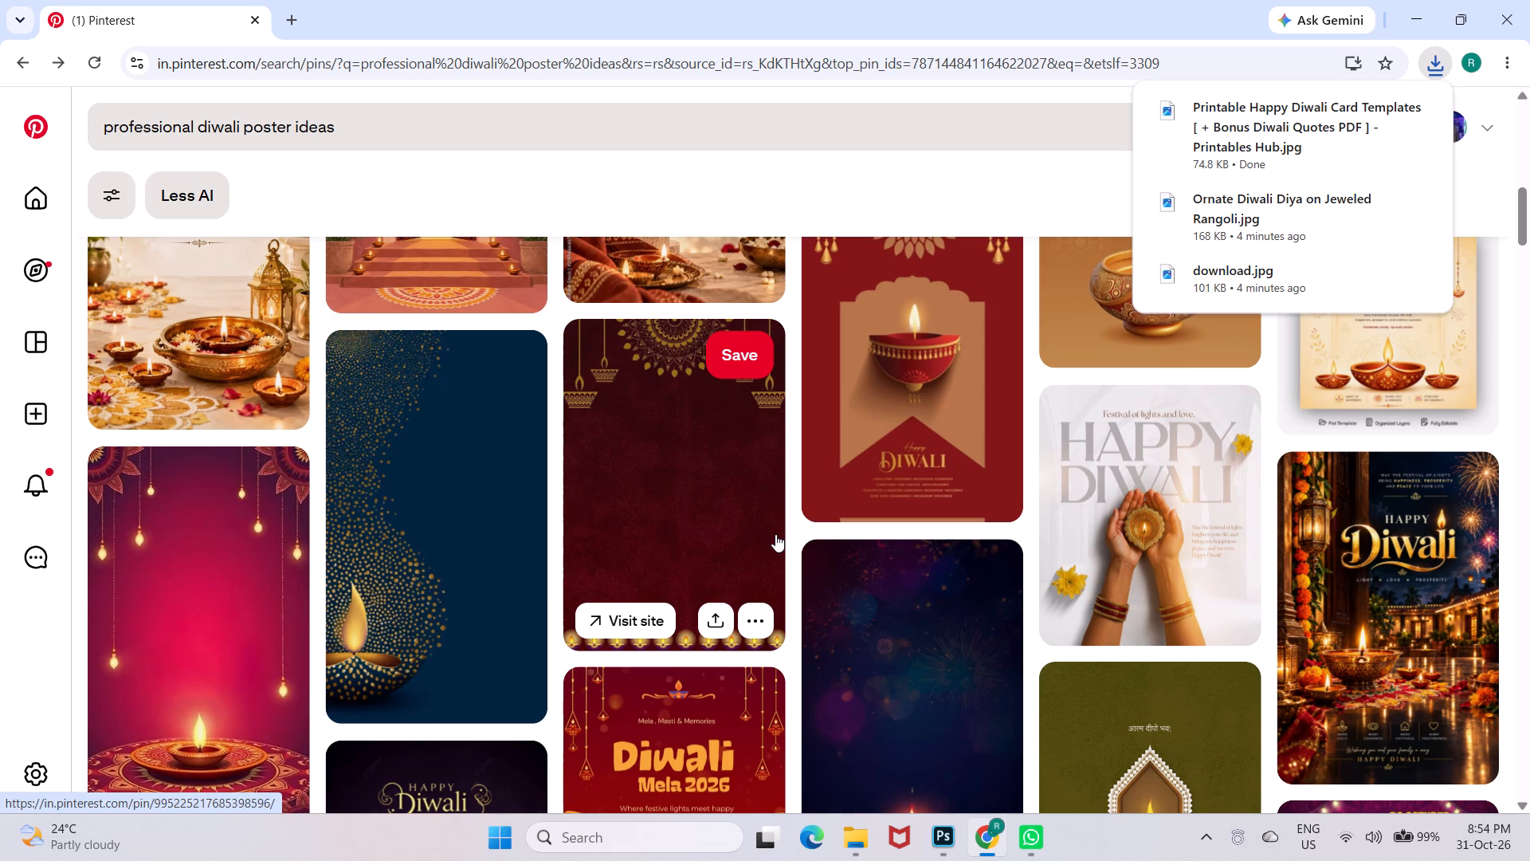
Switch to File Explorer and select the downloaded maroon Printable Happy Diwali Card Templates image in the Downloads folder.
left_click(870, 841)
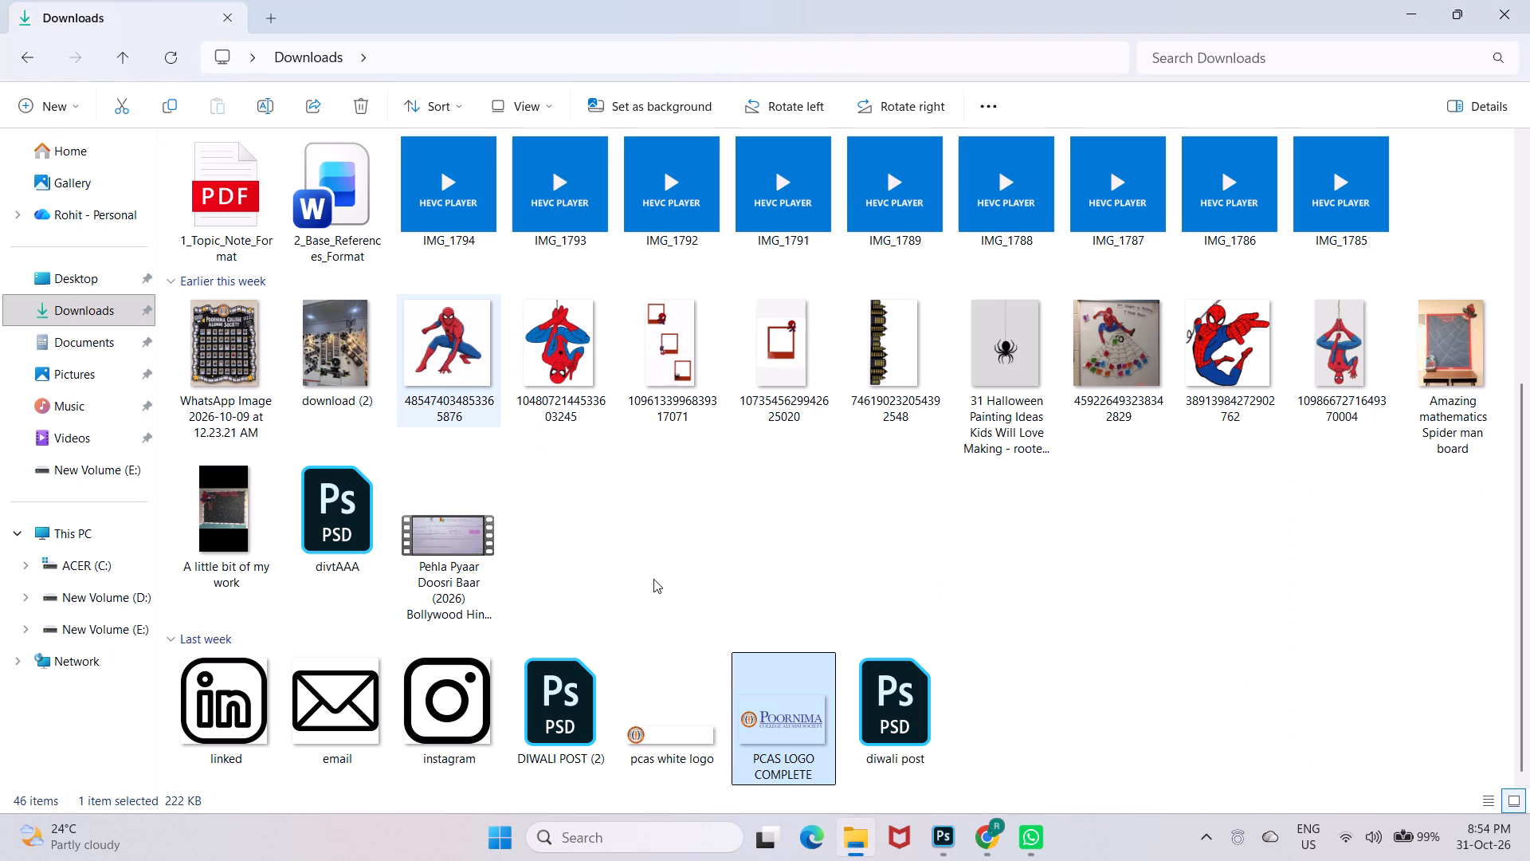
left_click(663, 560)
scroll(663, 560, "up", 4)
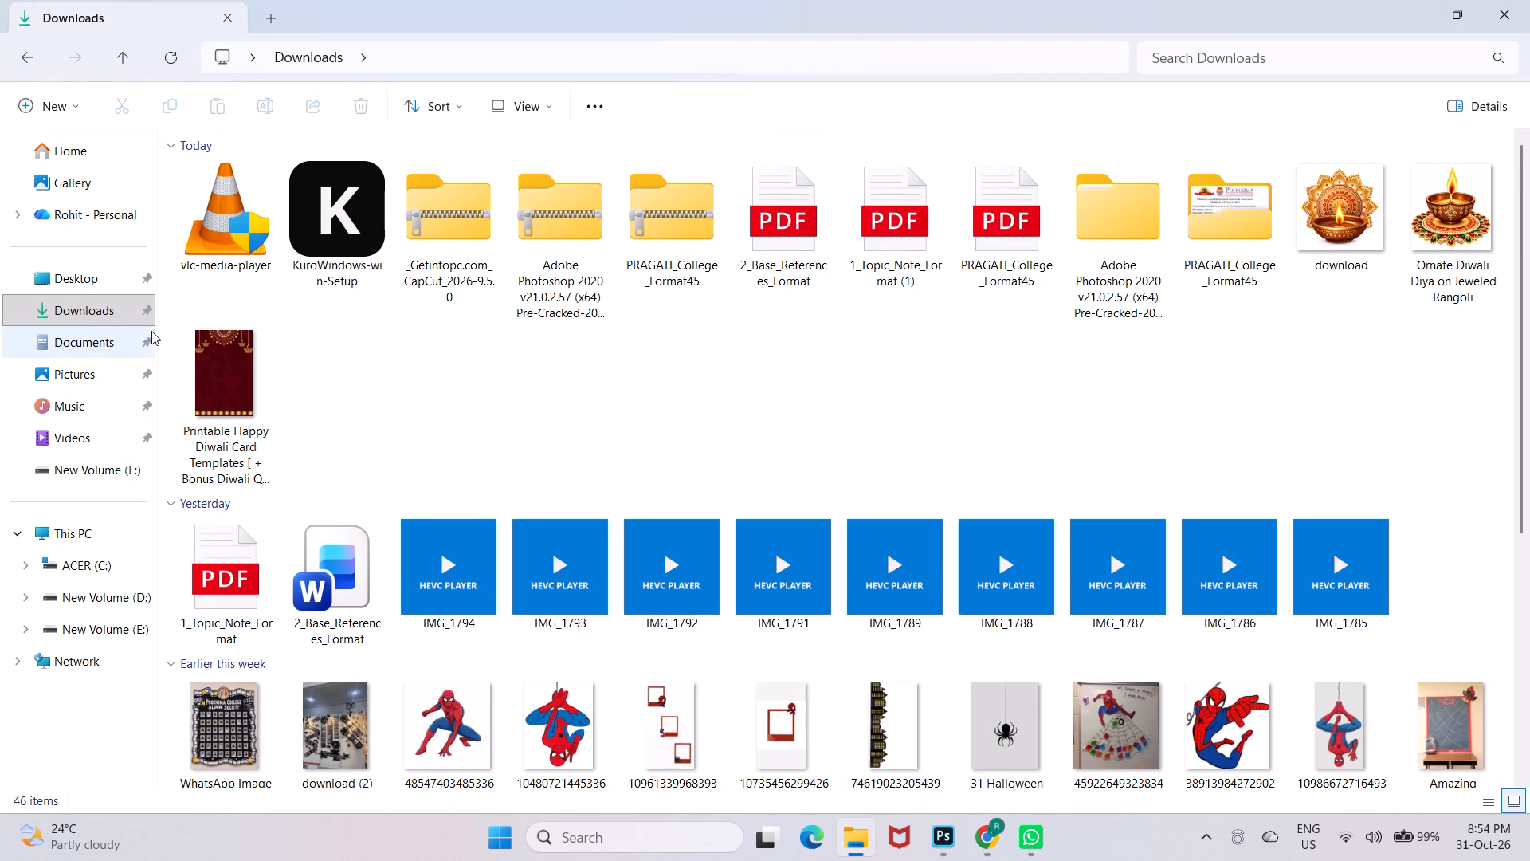
left_click(203, 362)
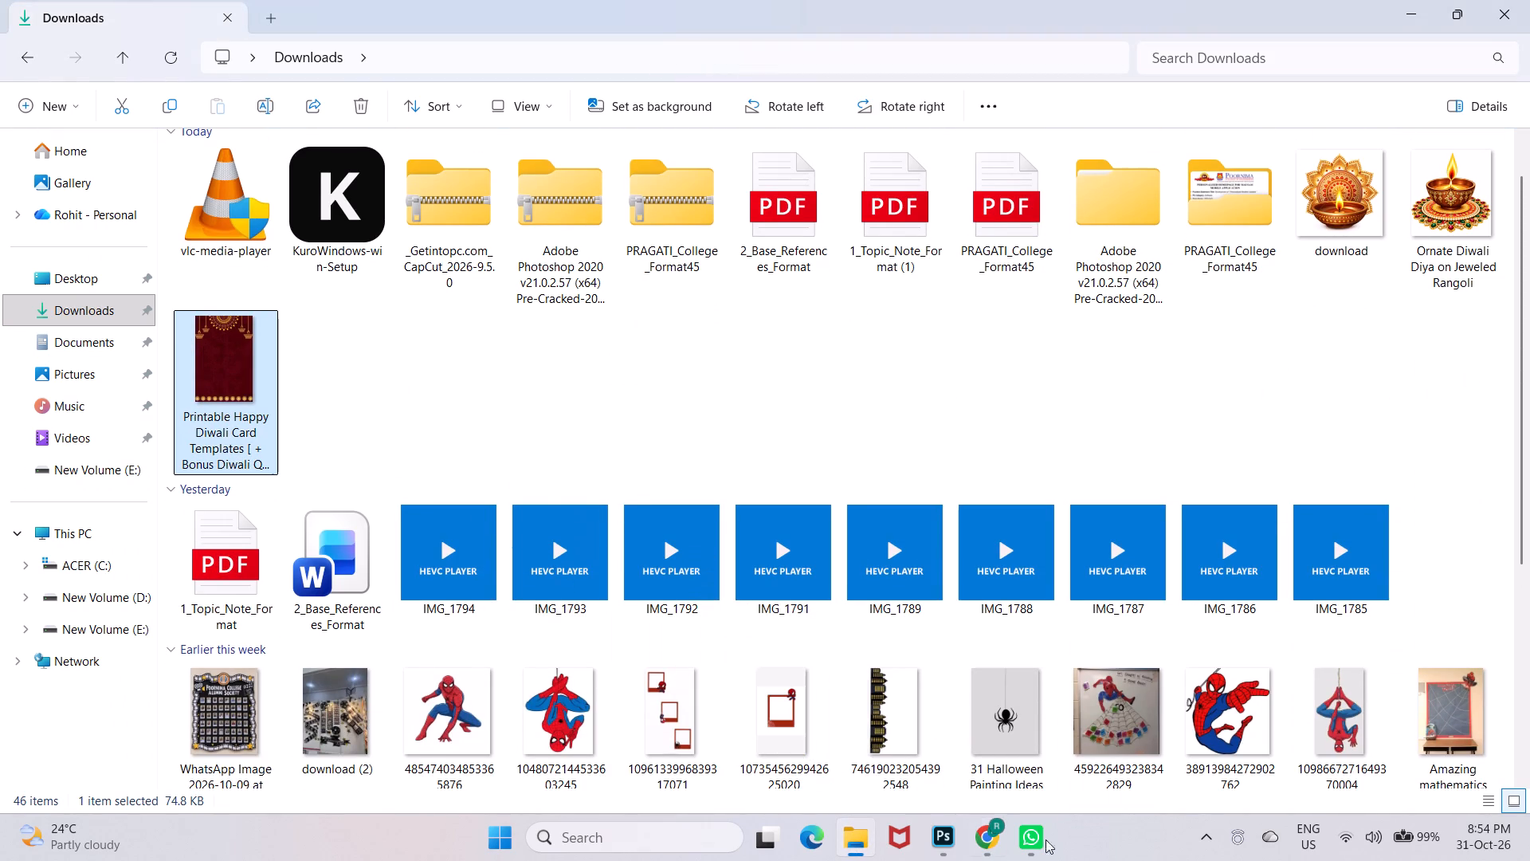
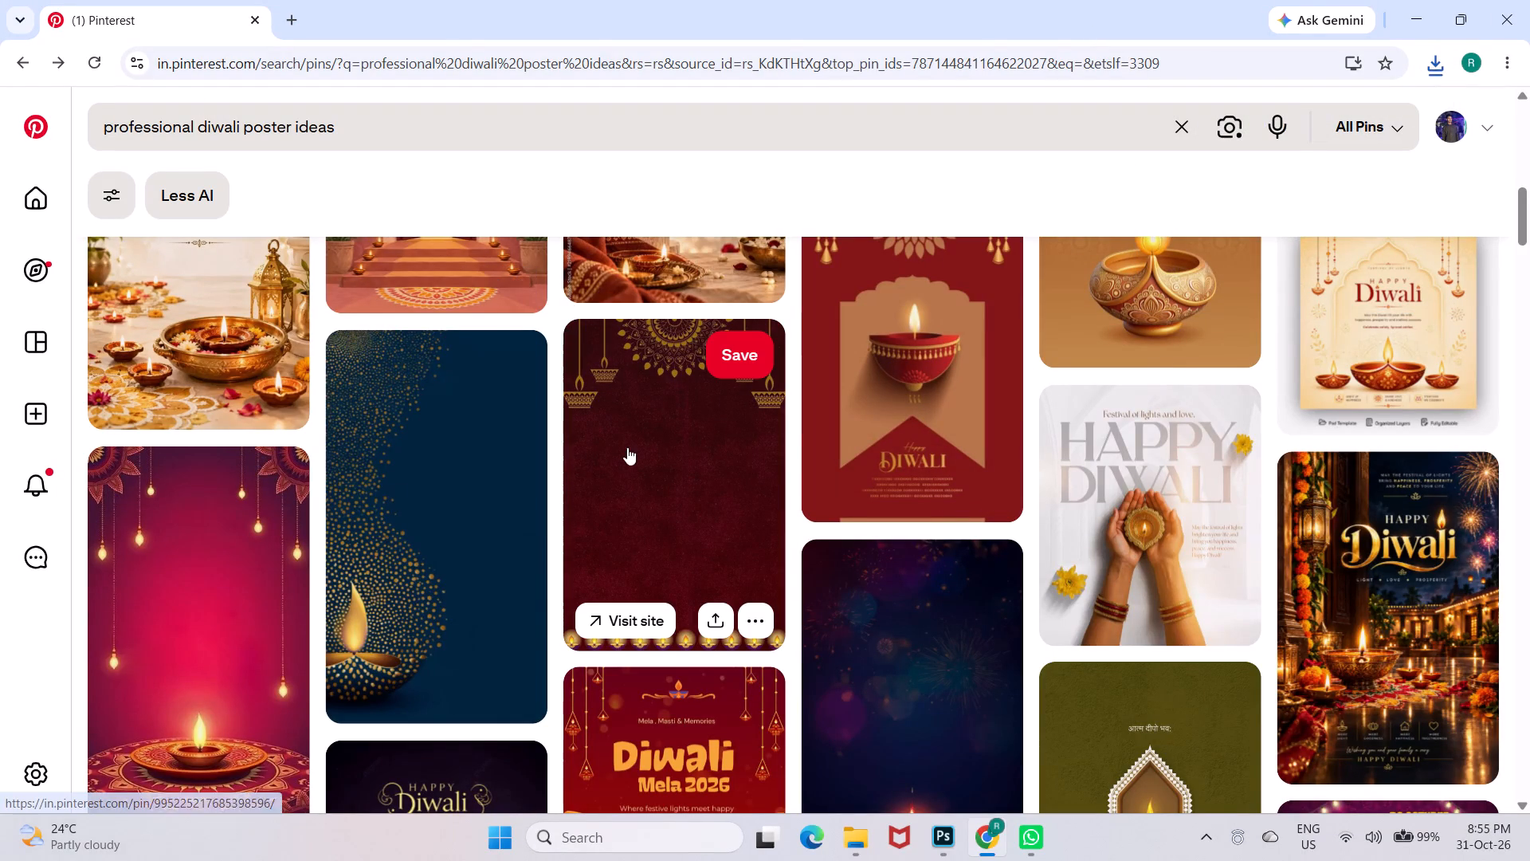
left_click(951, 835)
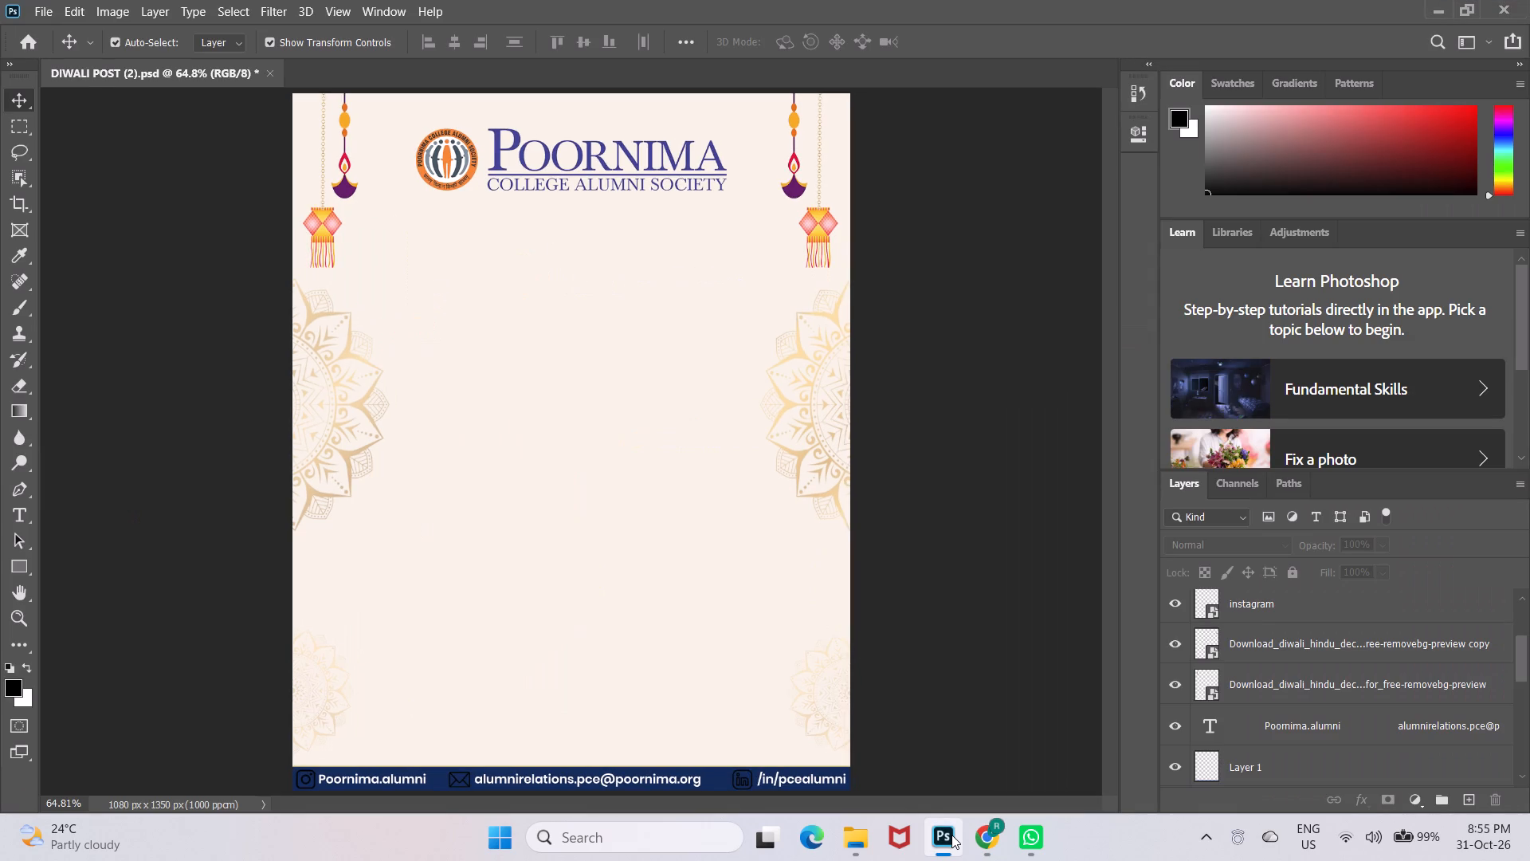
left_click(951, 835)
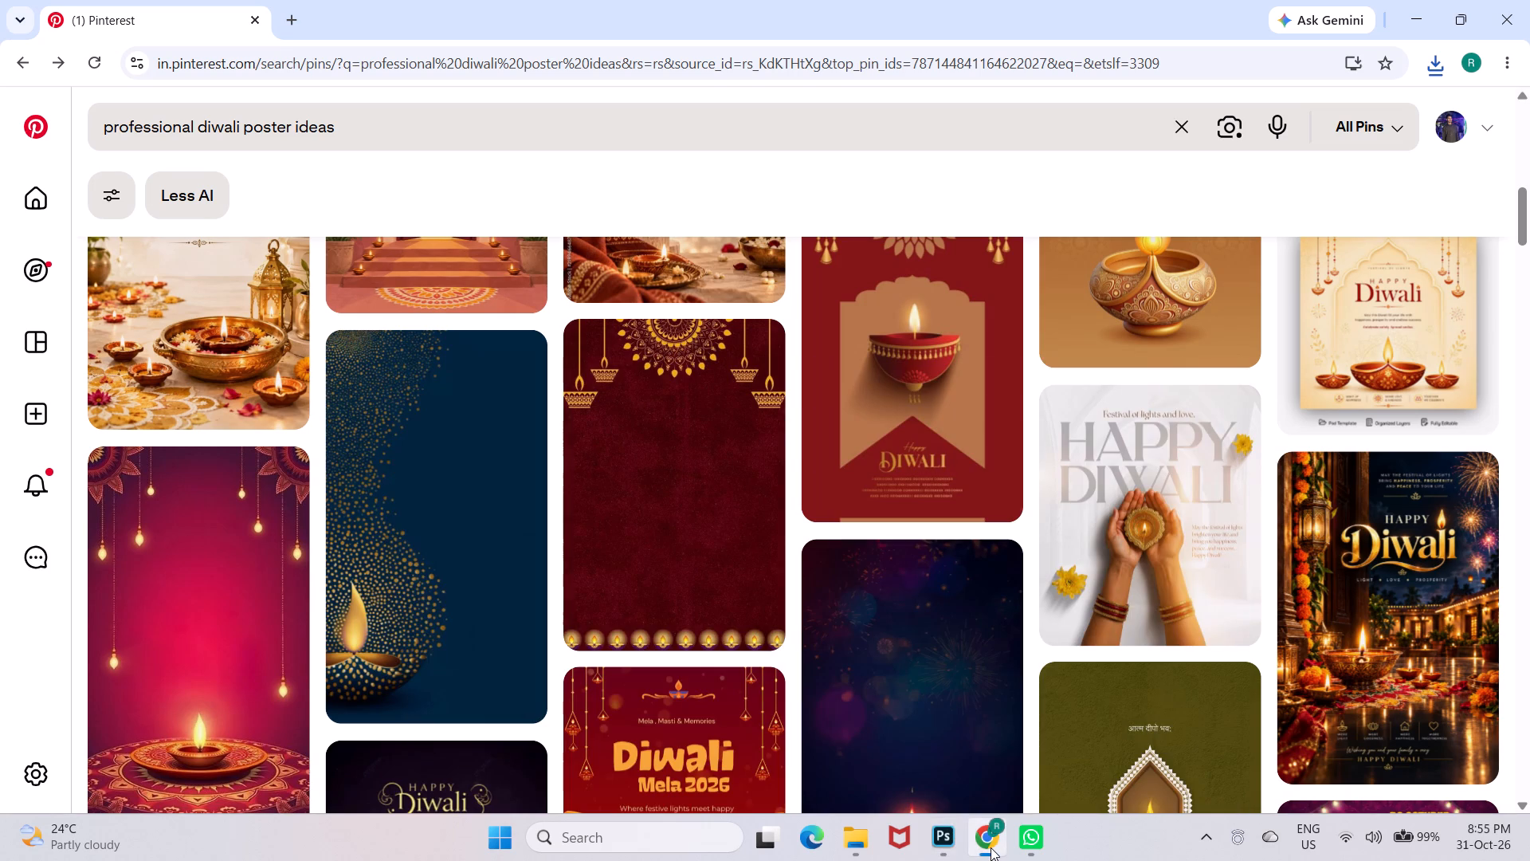
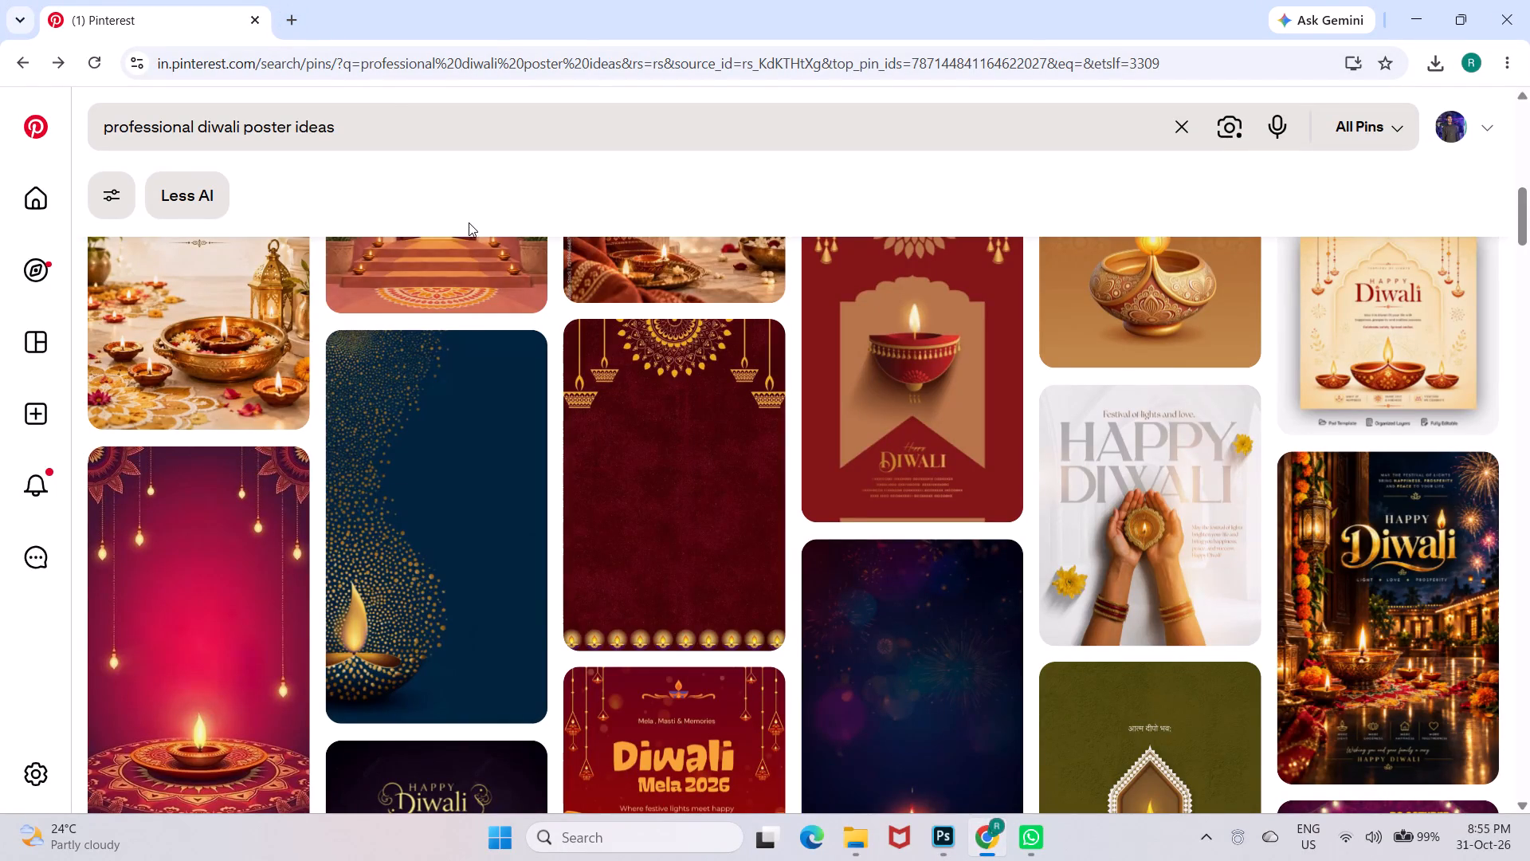
Browse the Pinterest results for "professional diwali poster ideas" and examine the poster layouts, backgrounds and diya designs for reference.
scroll(659, 441, "down", 2)
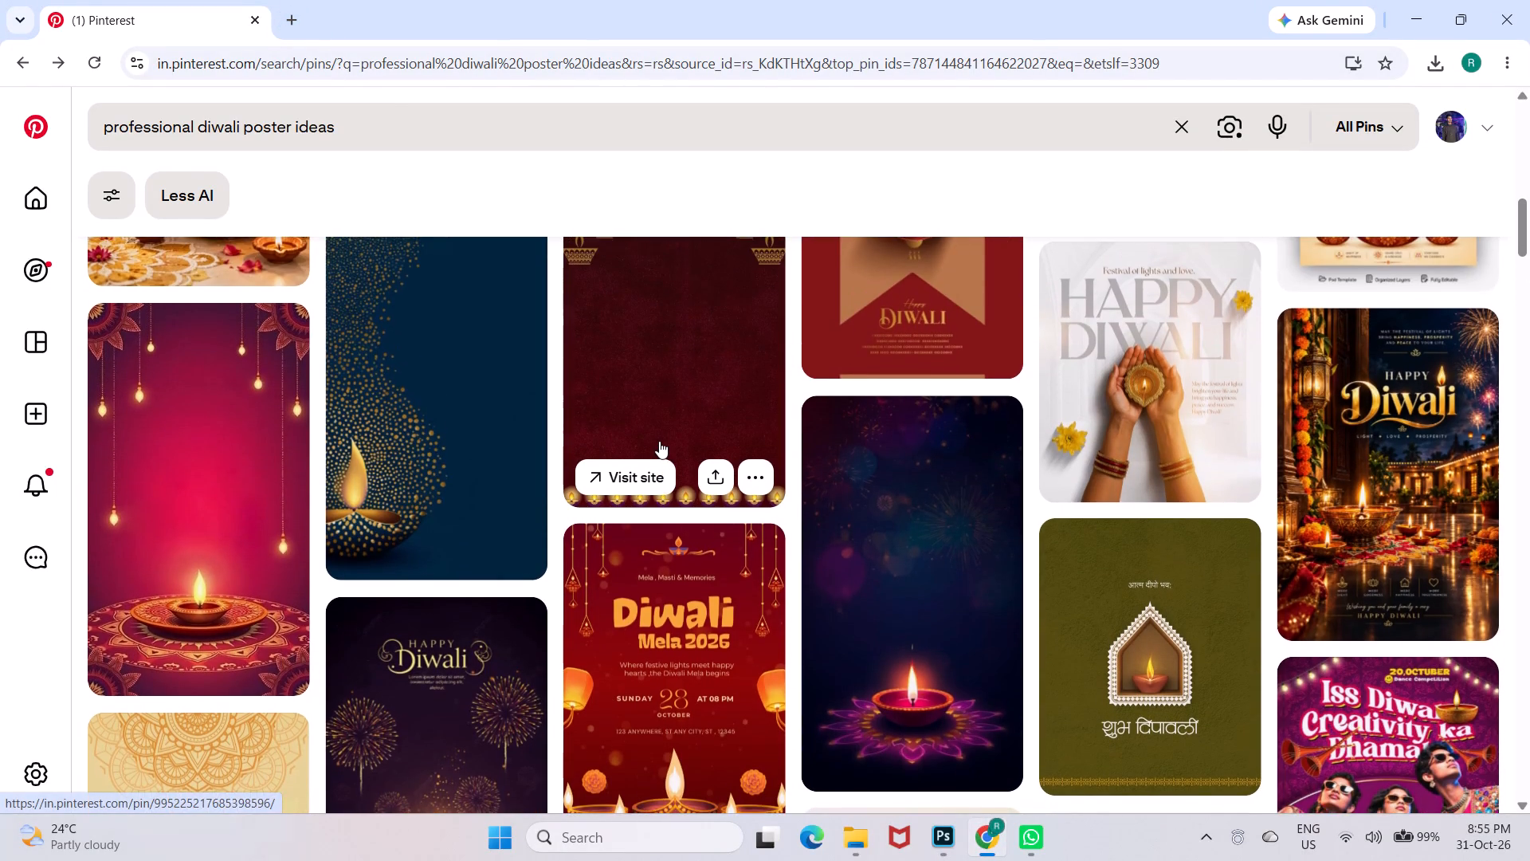
scroll(659, 441, "down", 2)
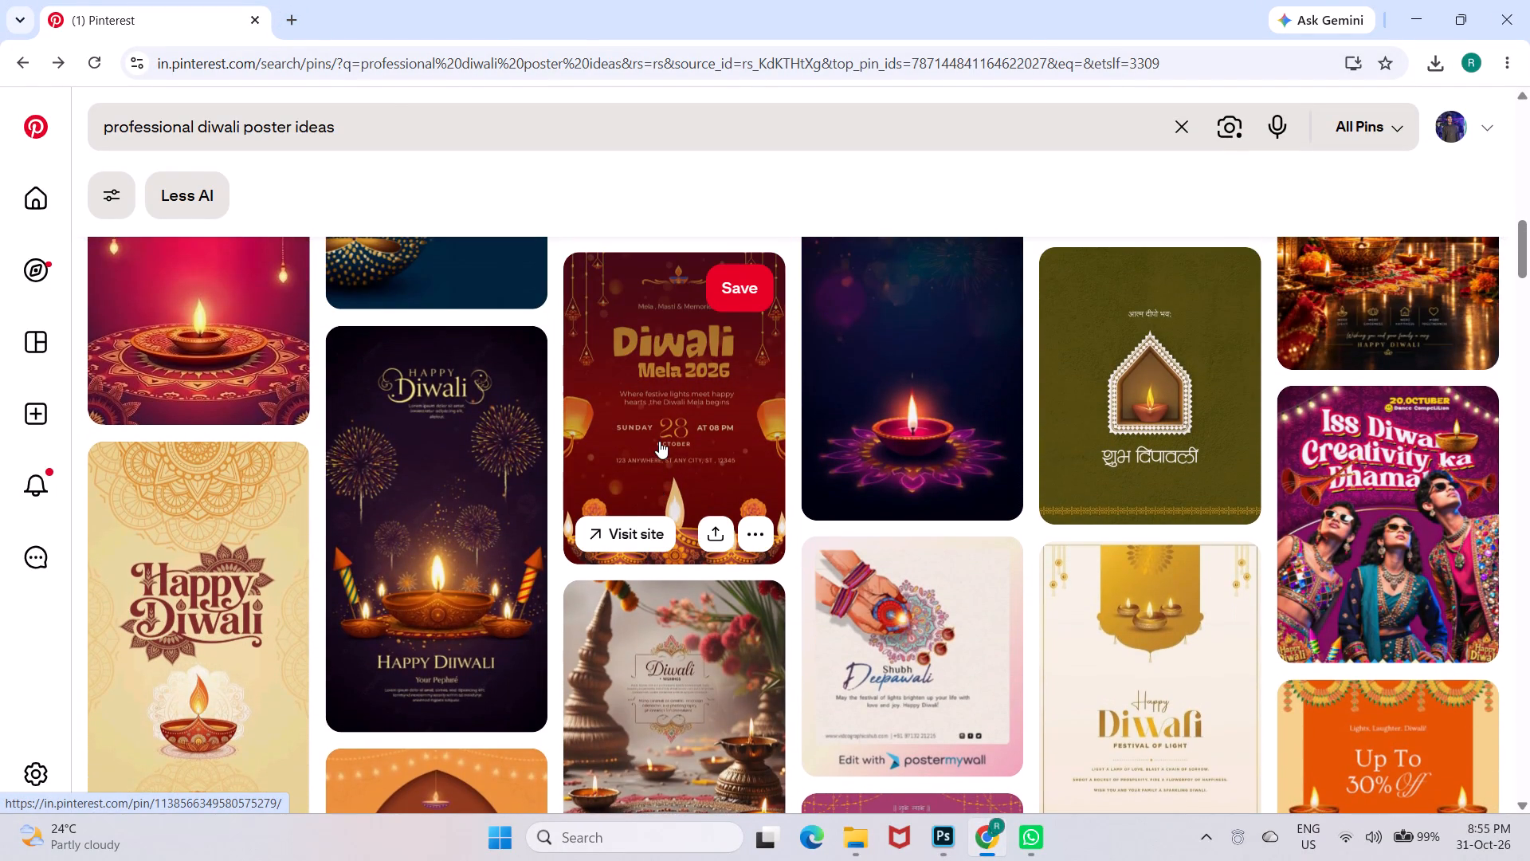
scroll(659, 441, "up", 1)
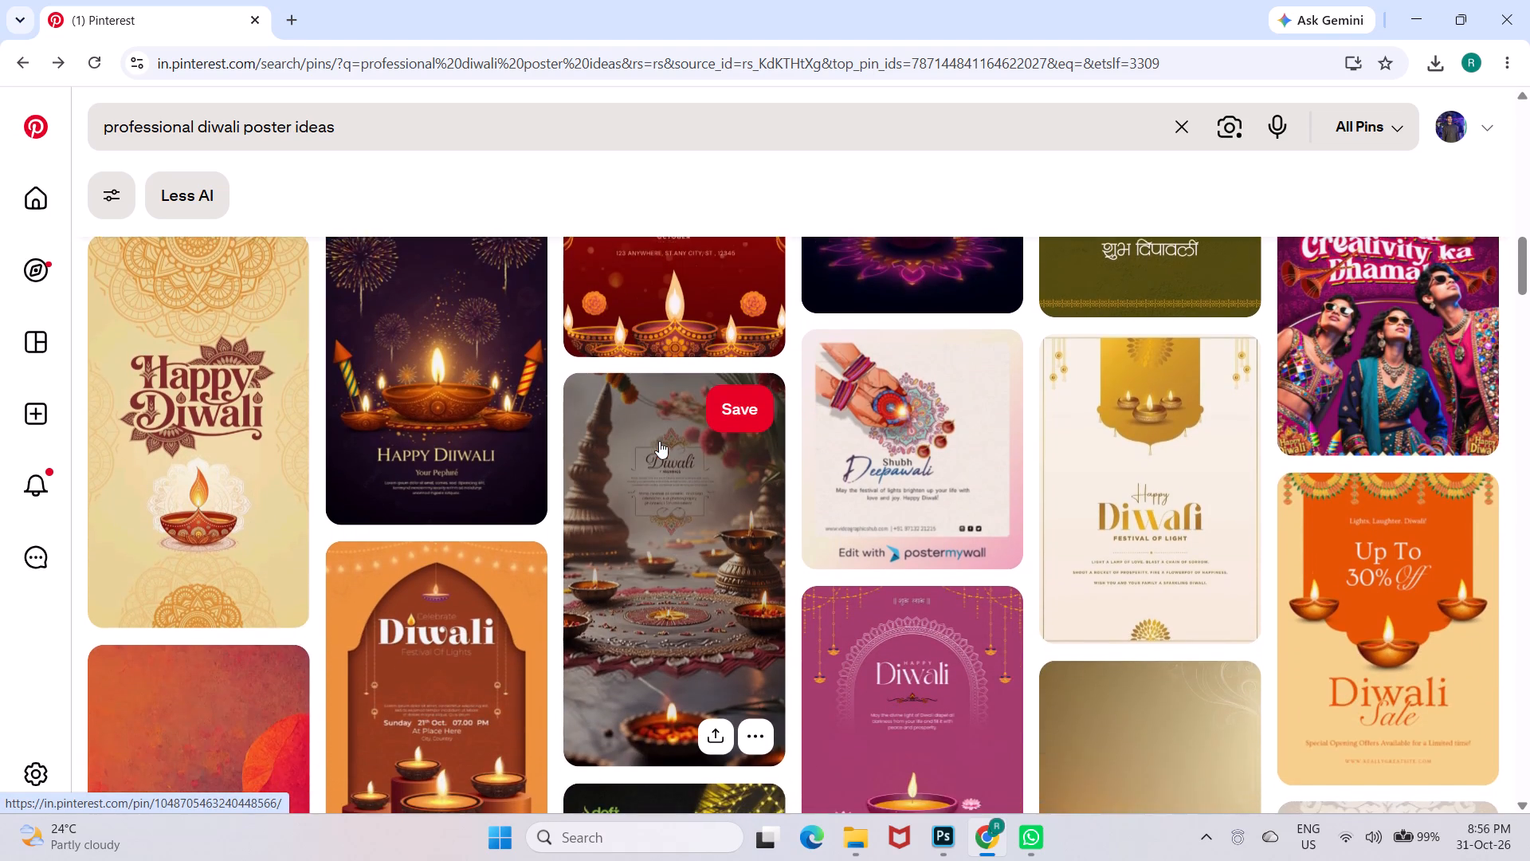
scroll(659, 441, "up", 2)
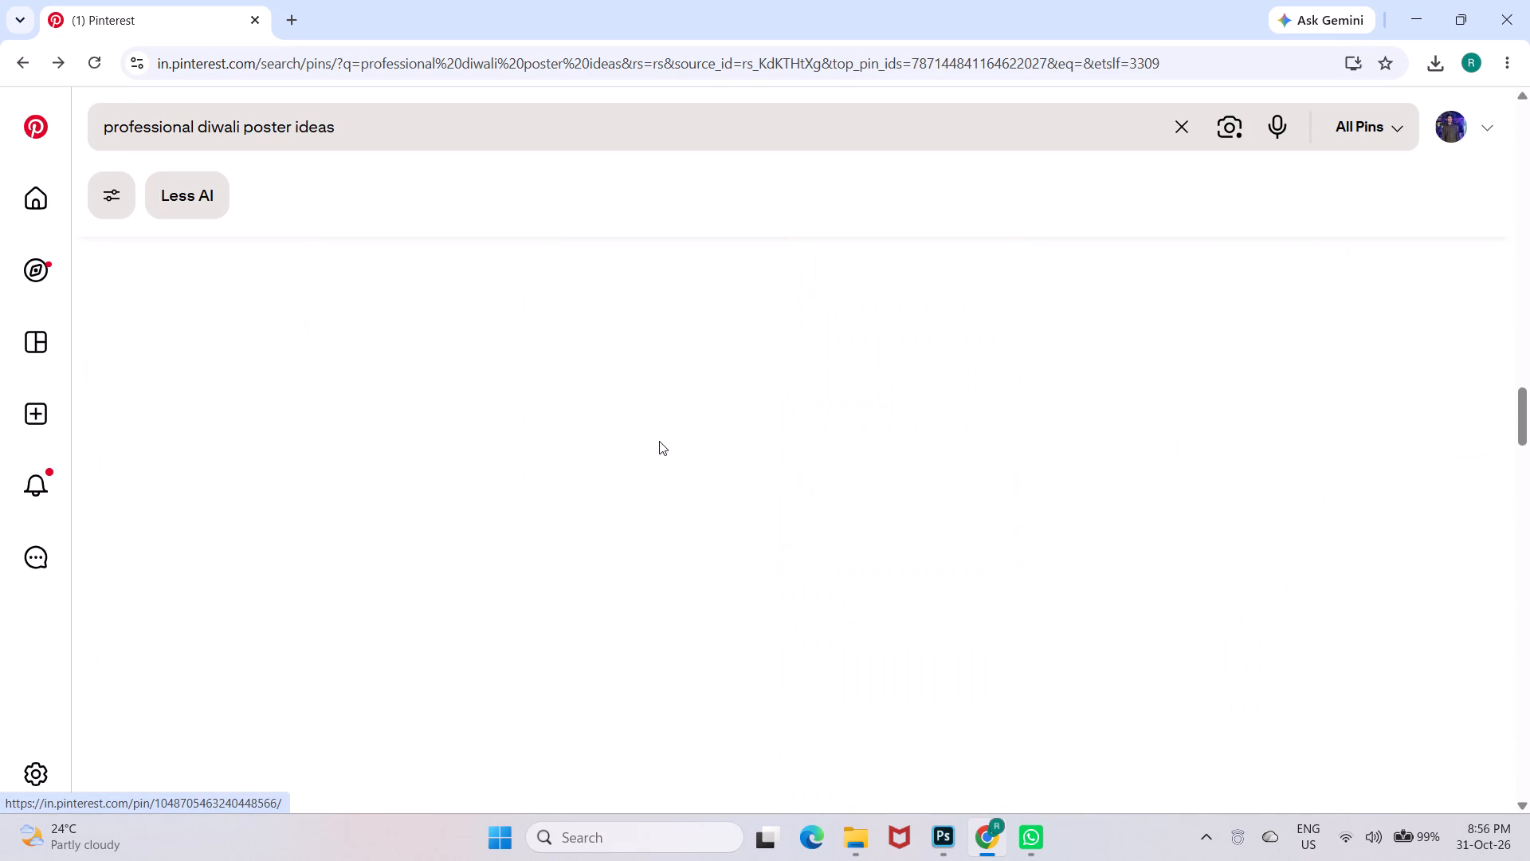
scroll(659, 441, "up", 1)
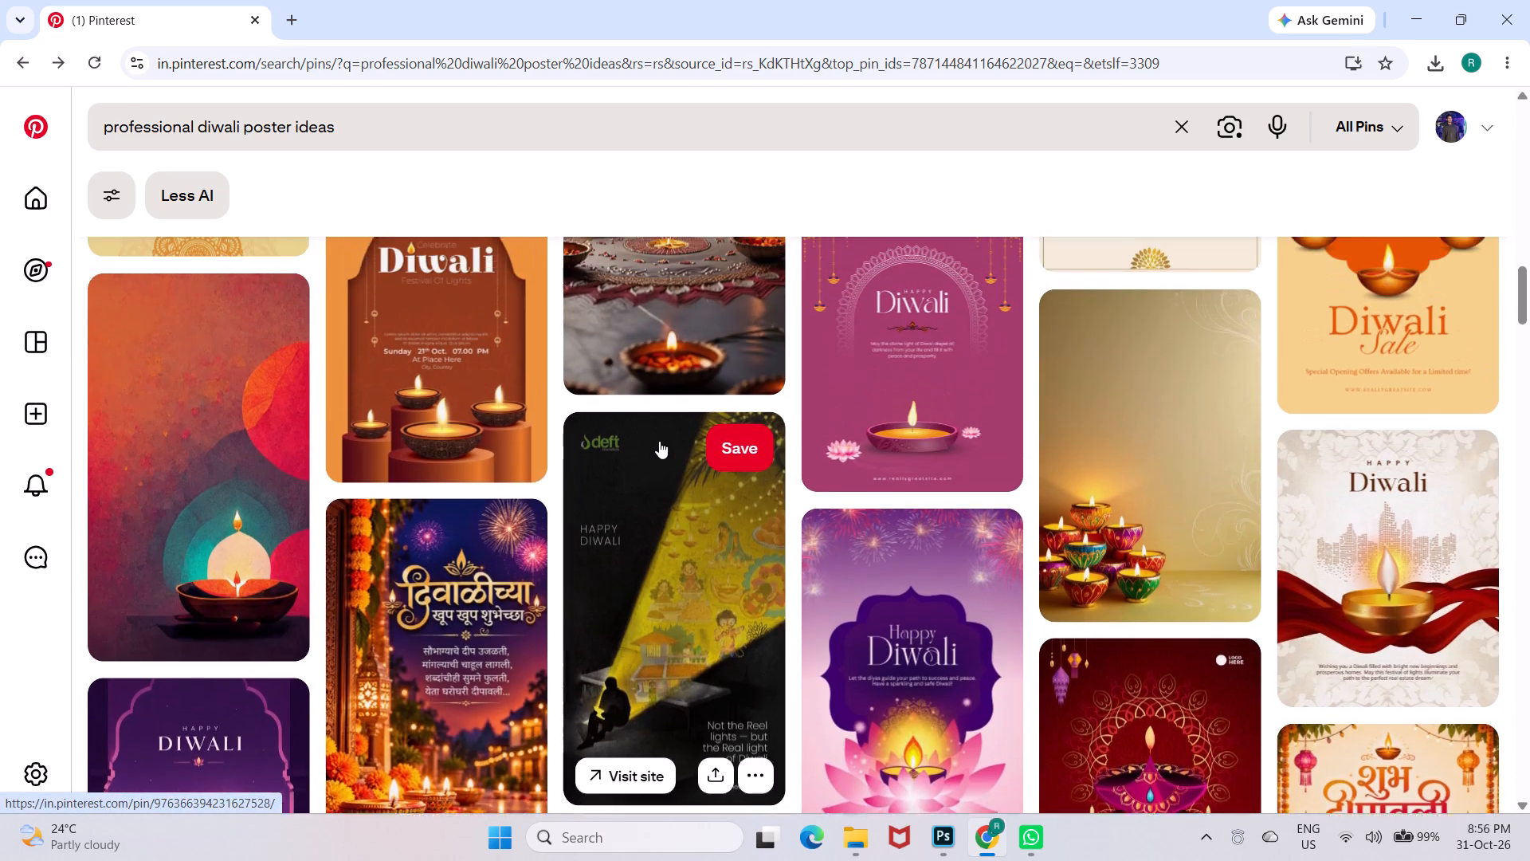
scroll(659, 441, "up", 1)
scroll(659, 441, "down", 1)
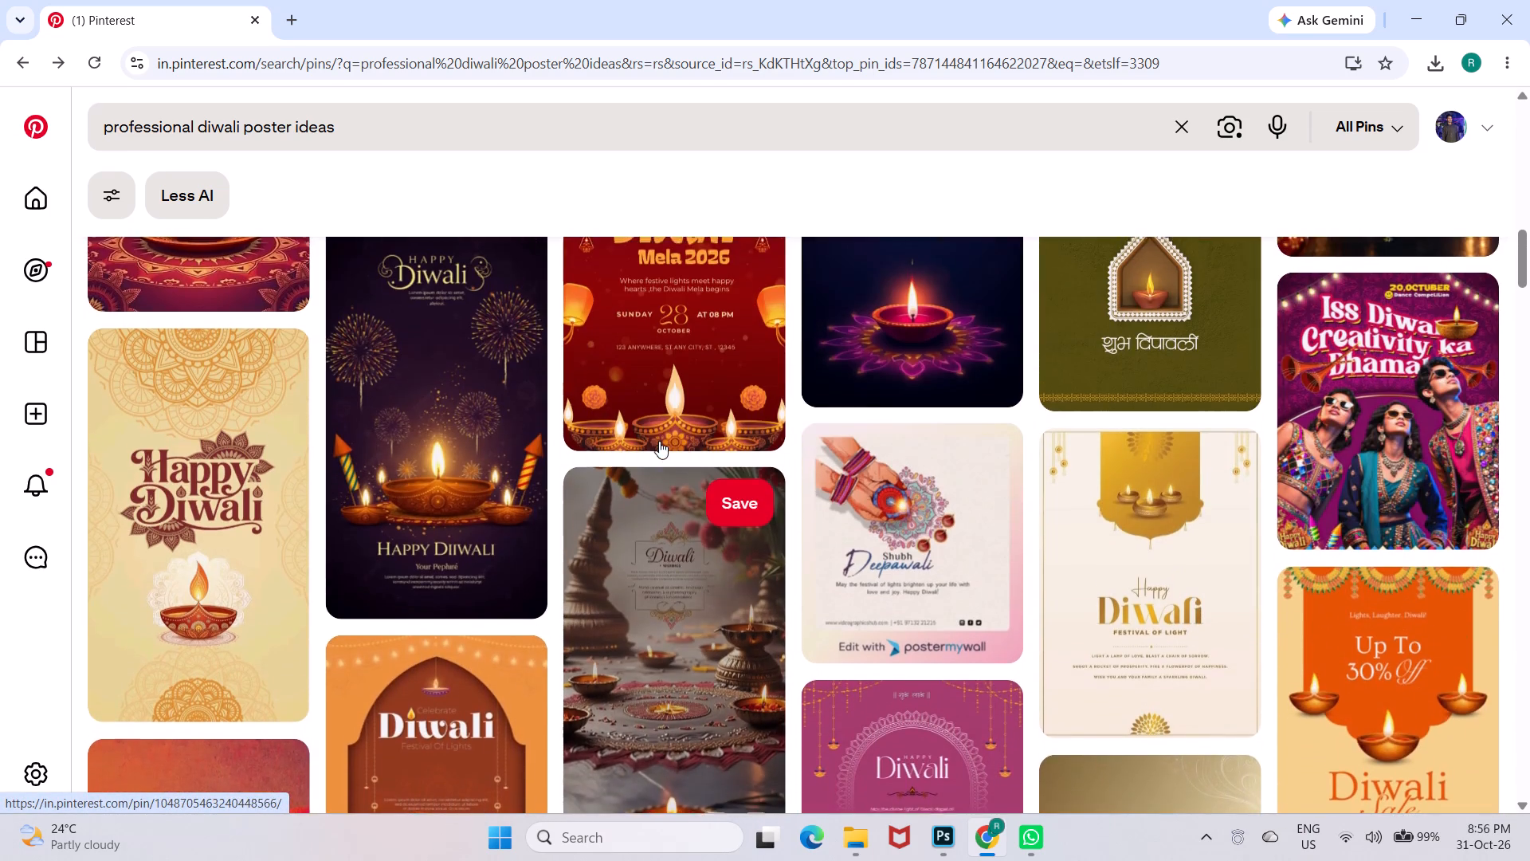
scroll(659, 441, "down", 2)
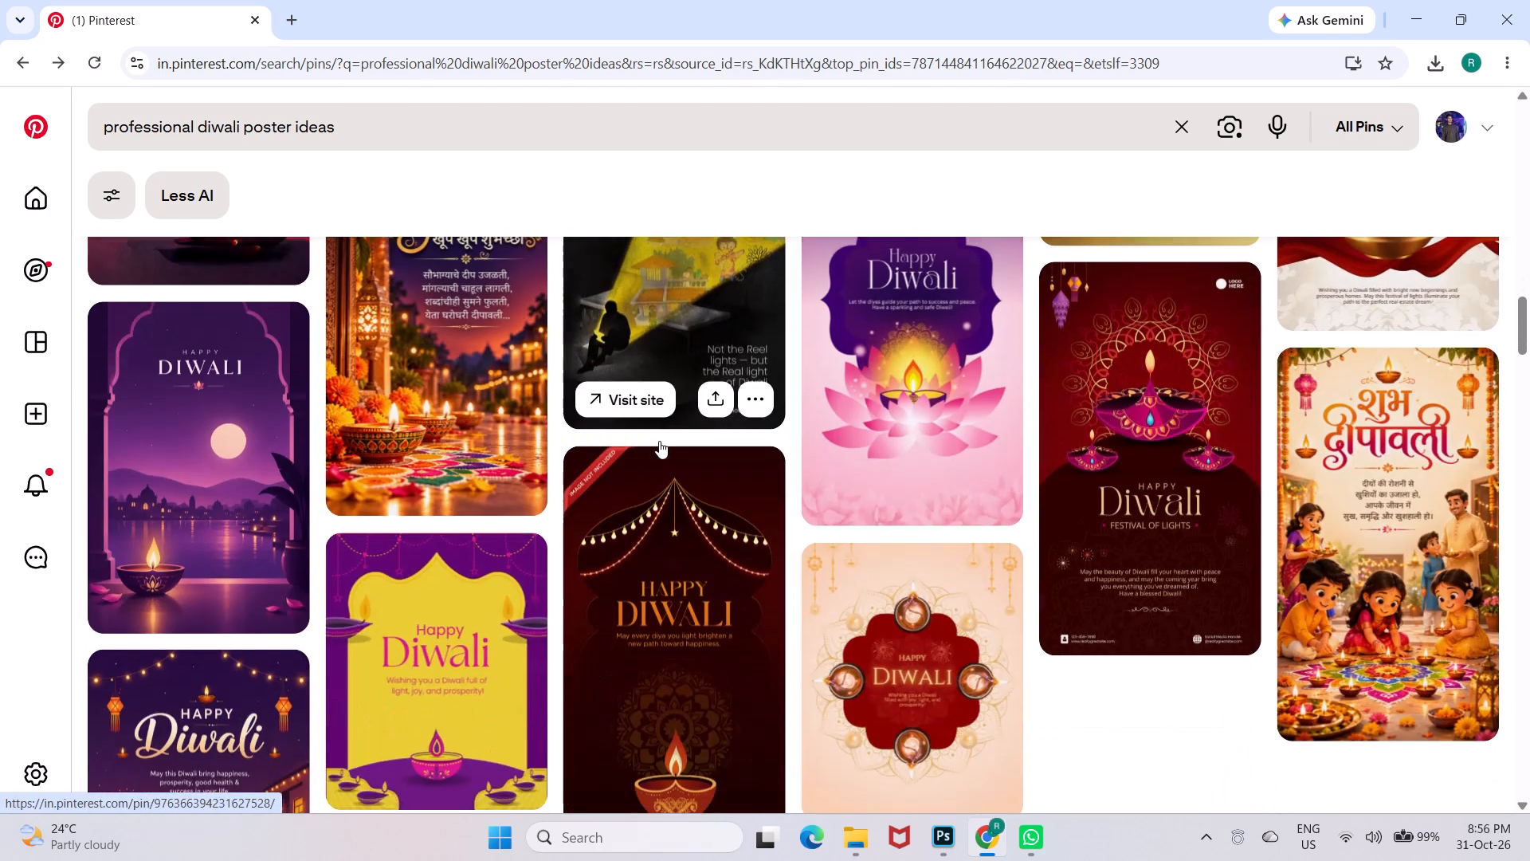
scroll(659, 441, "down", 5)
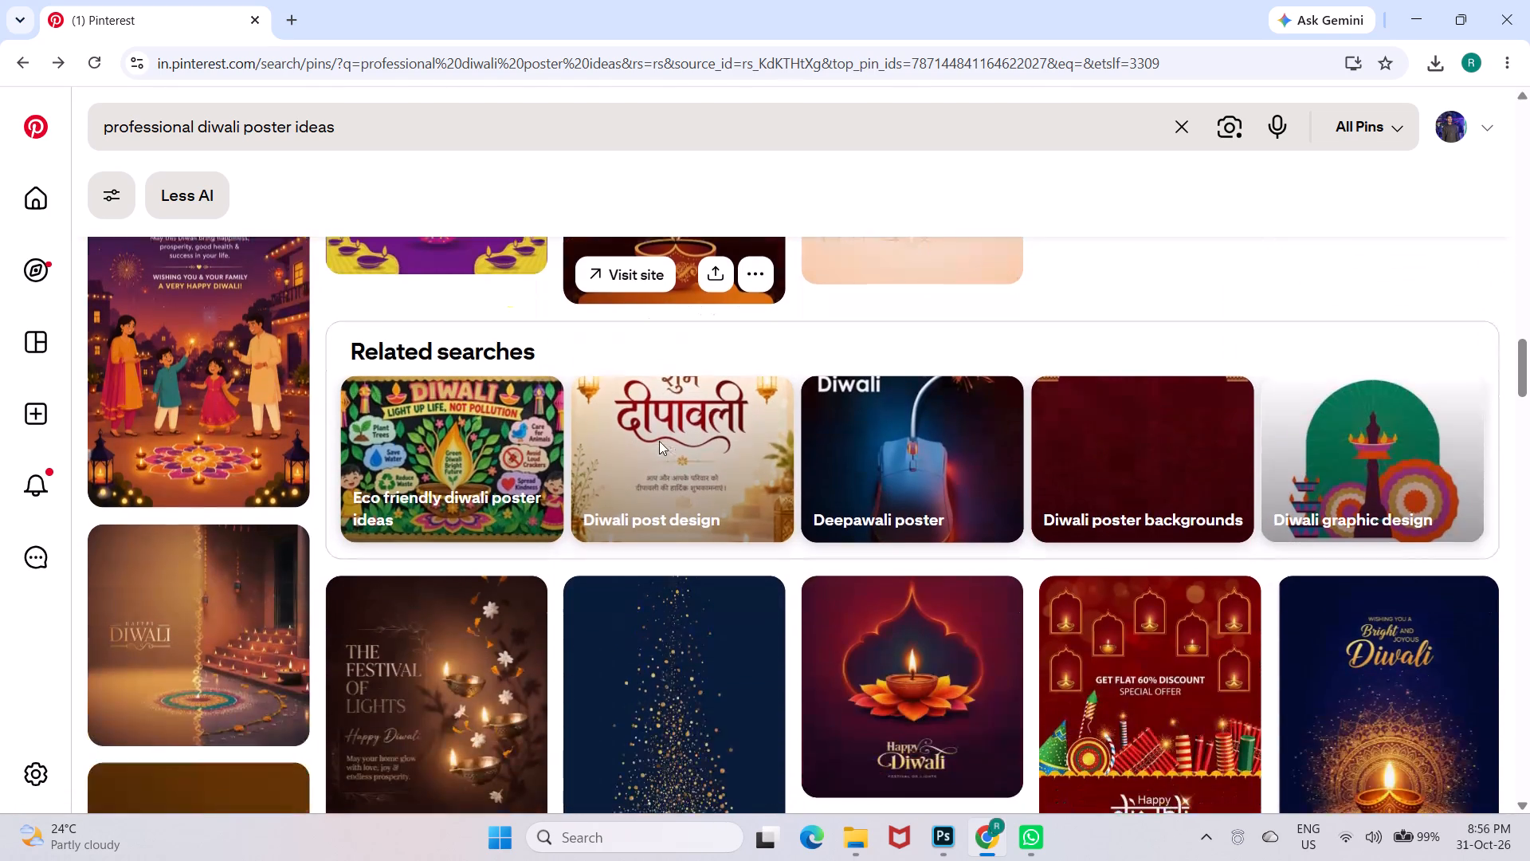
scroll(659, 441, "down", 6)
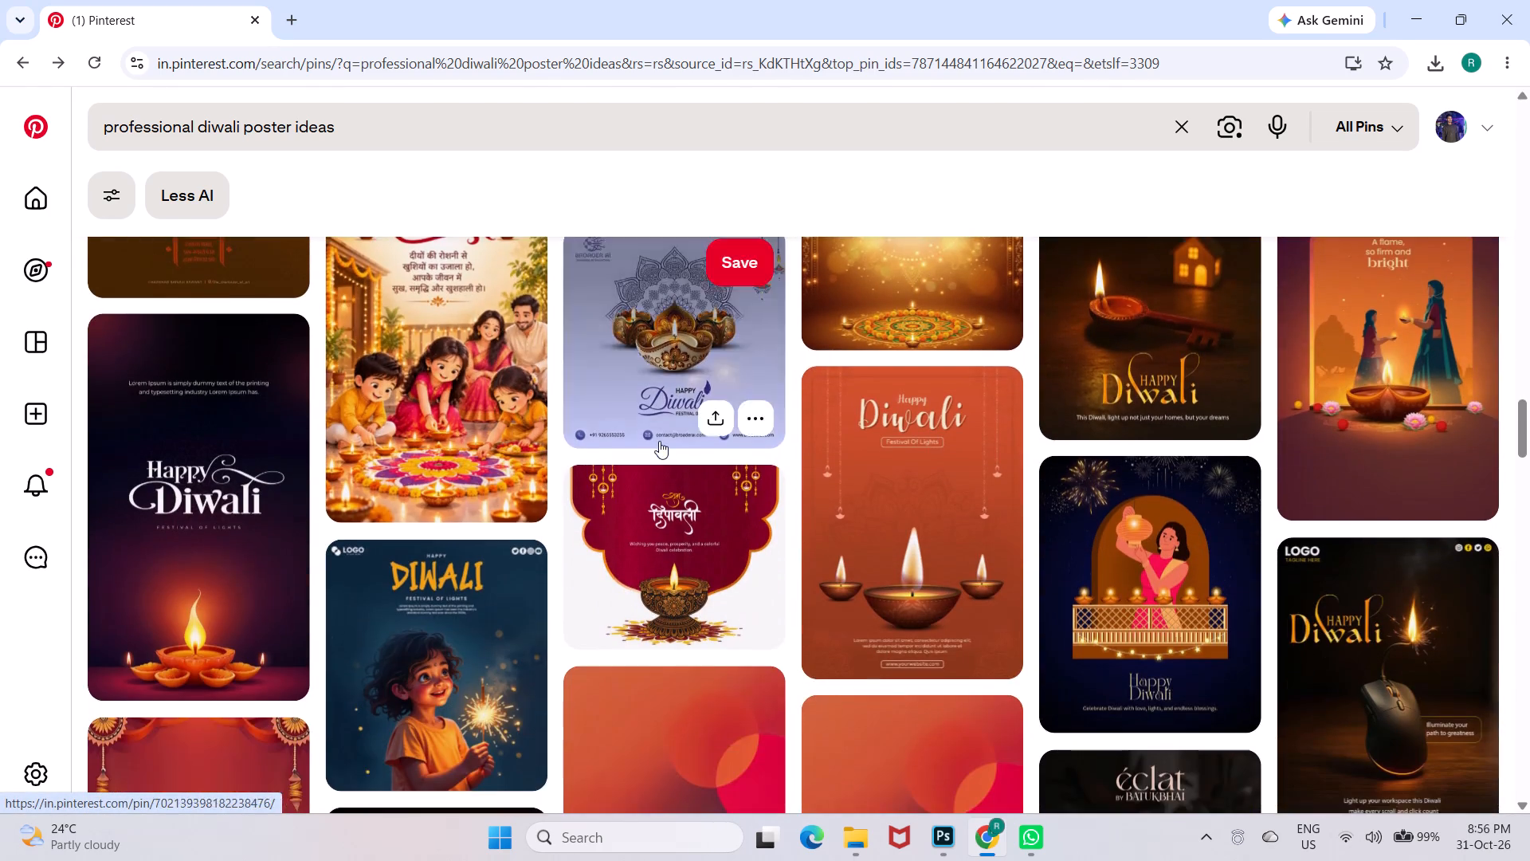
scroll(659, 441, "down", 3)
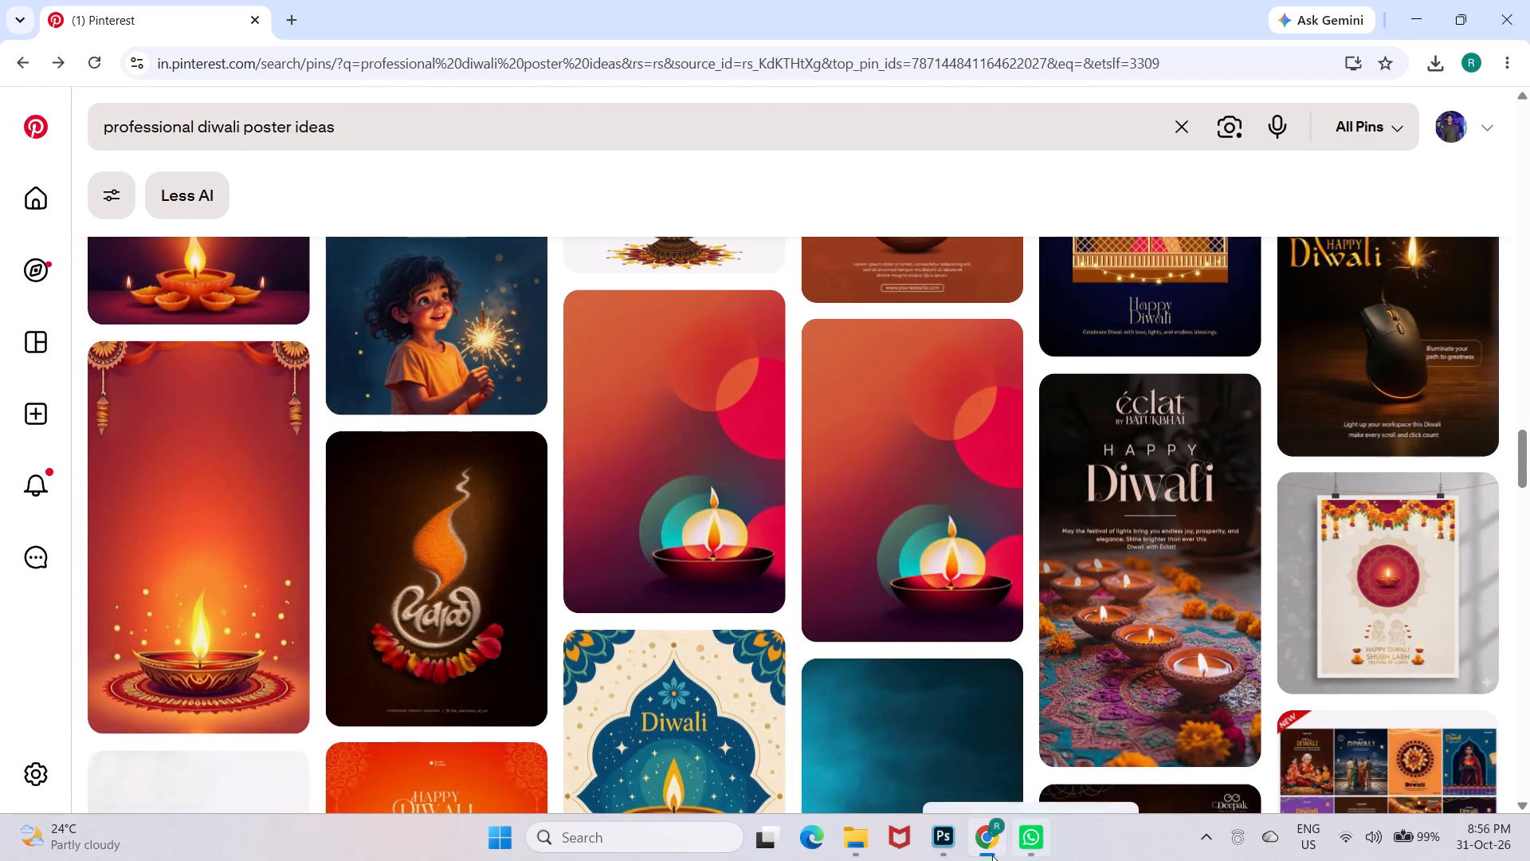
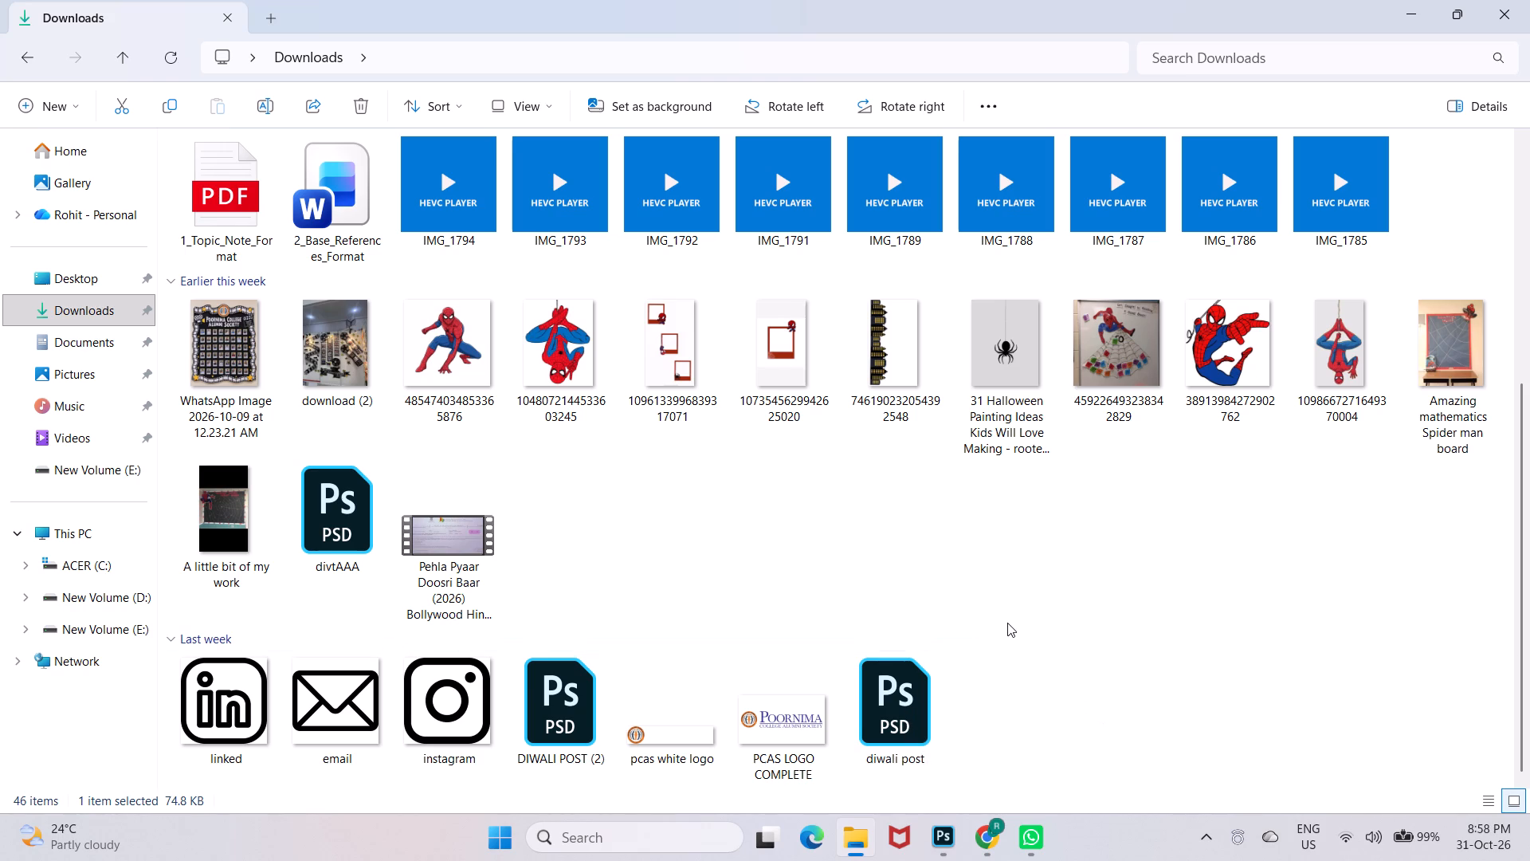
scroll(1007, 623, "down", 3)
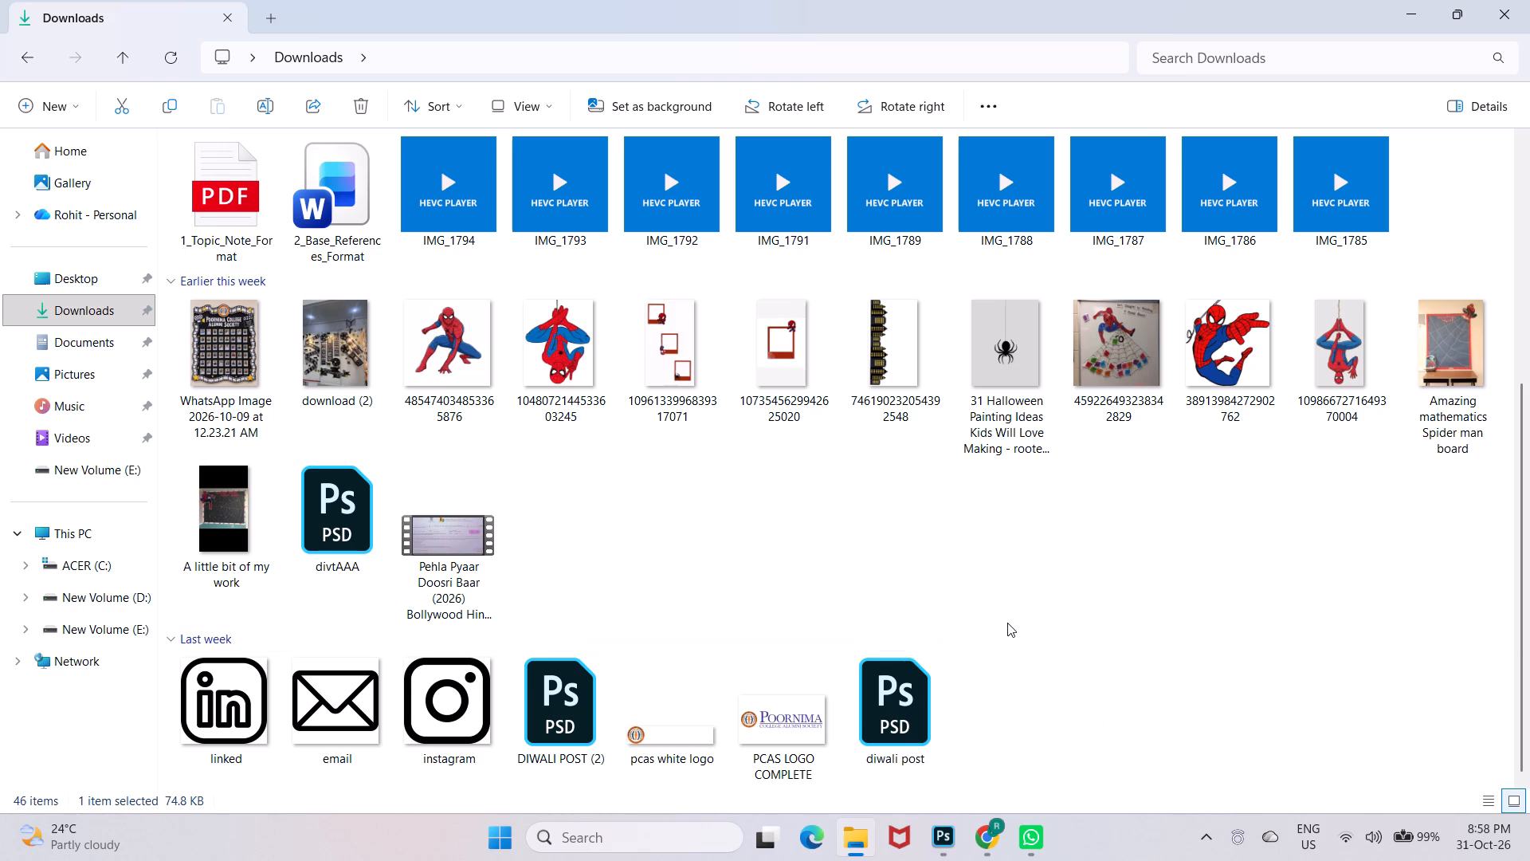
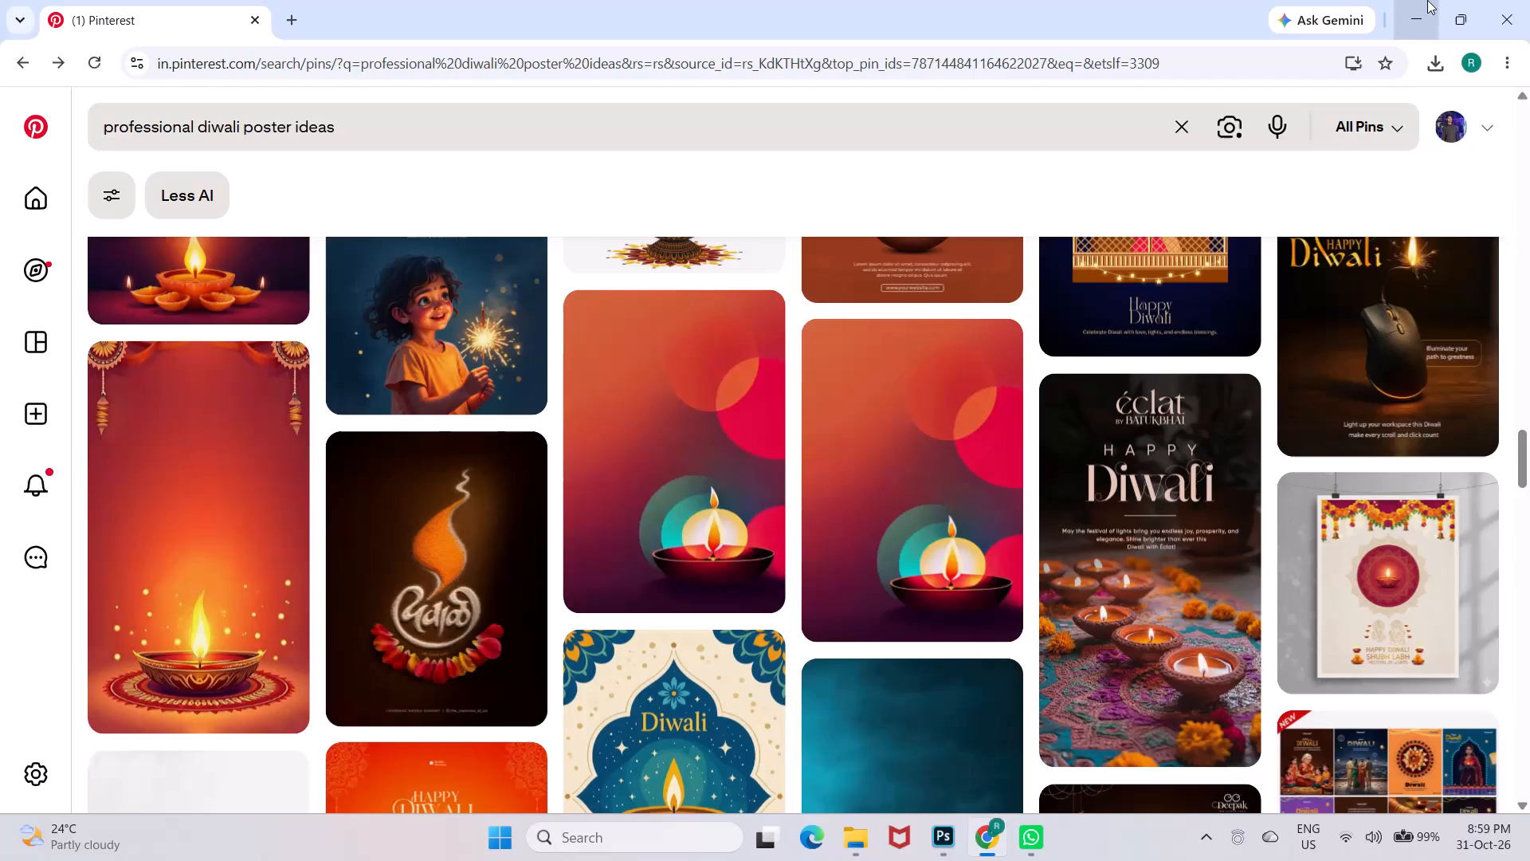
Search Pinterest for dipak elements using the recent search.
left_click(1182, 135)
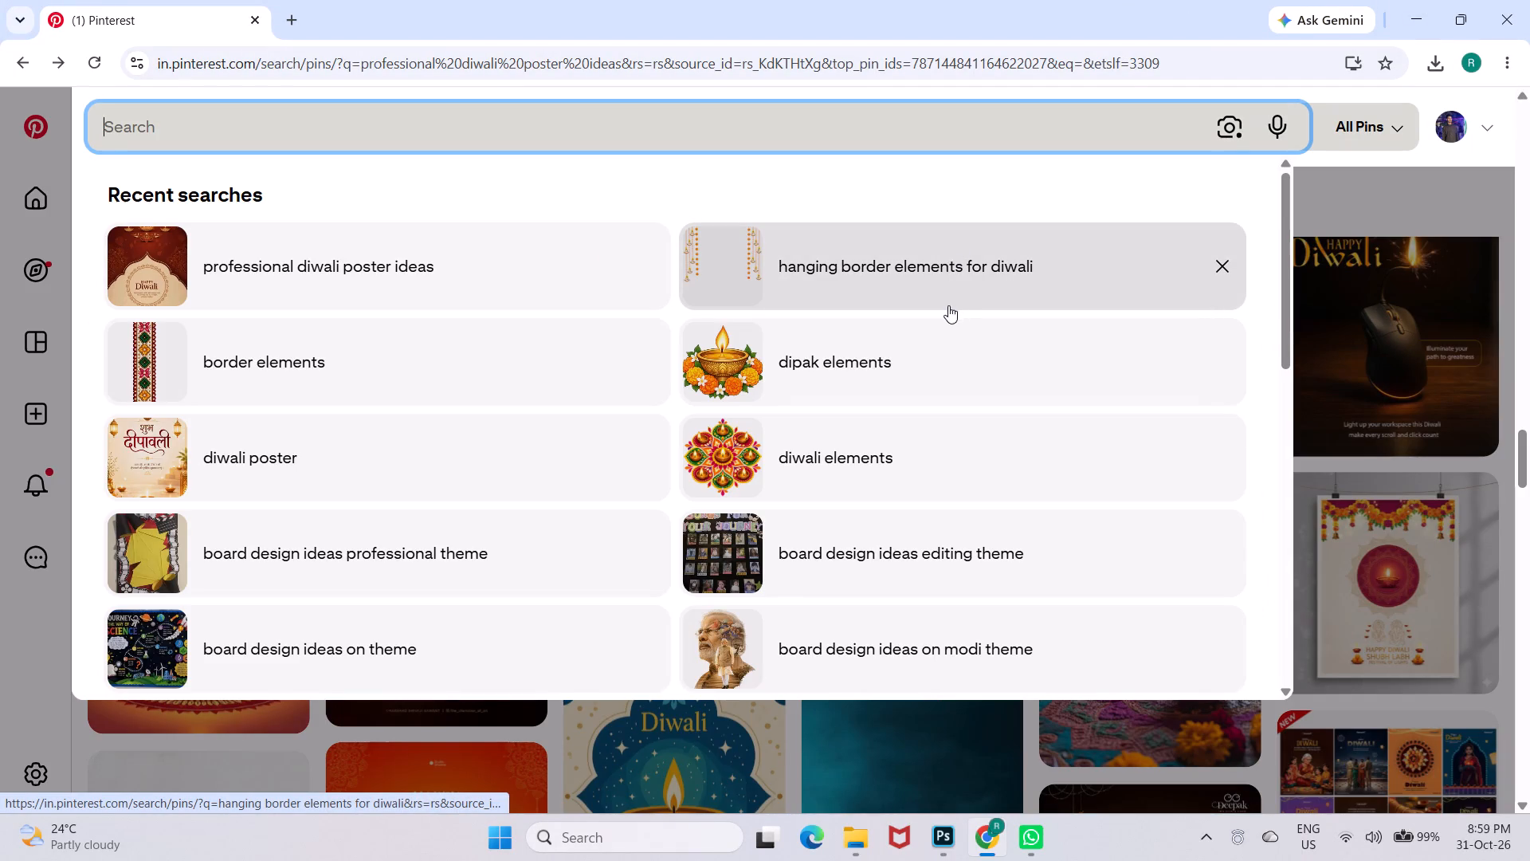
left_click(933, 361)
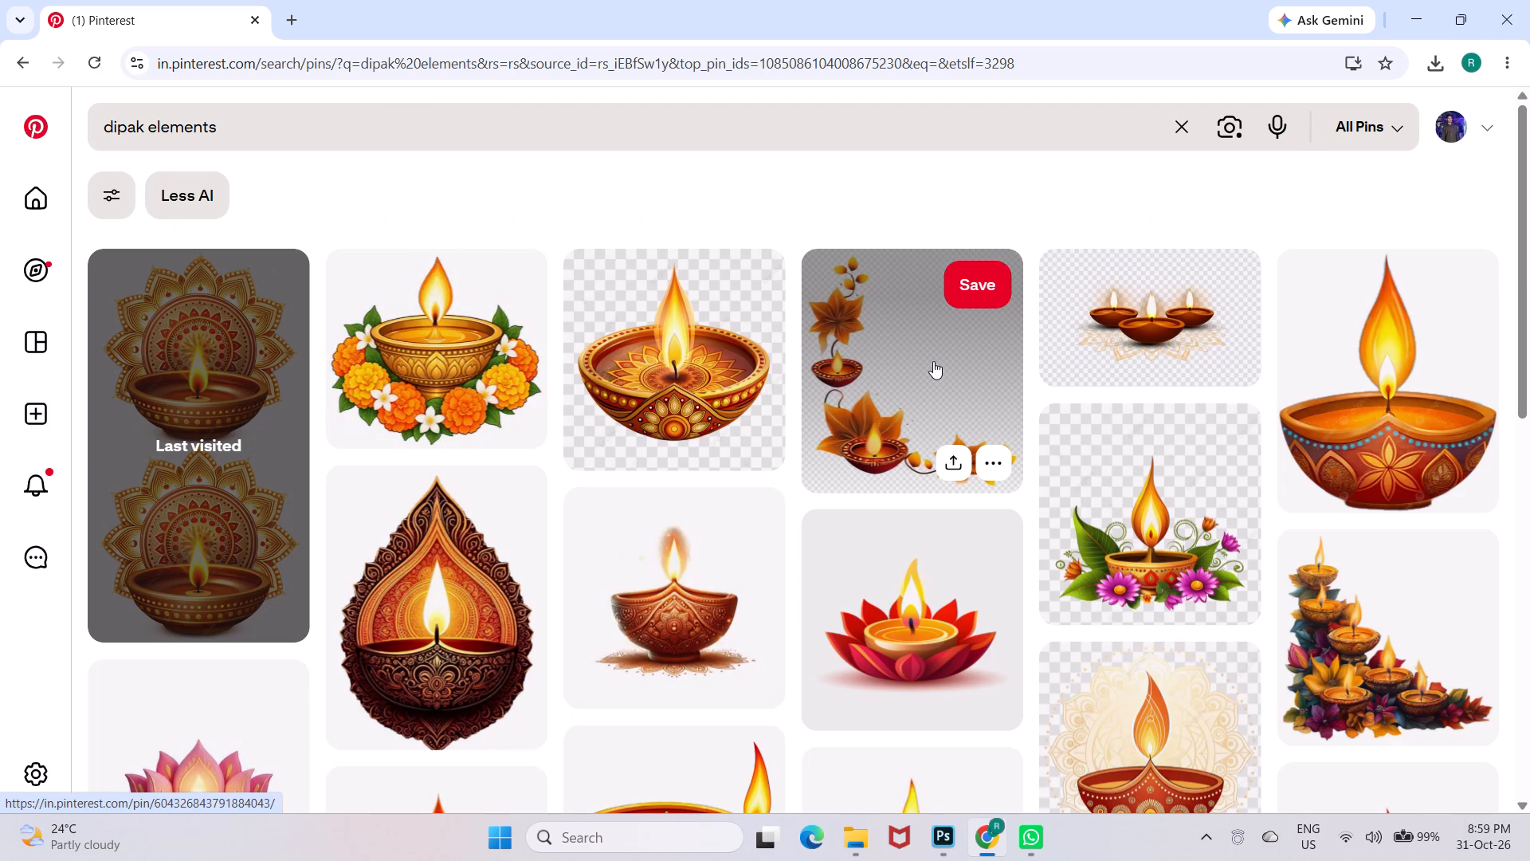
left_click(952, 836)
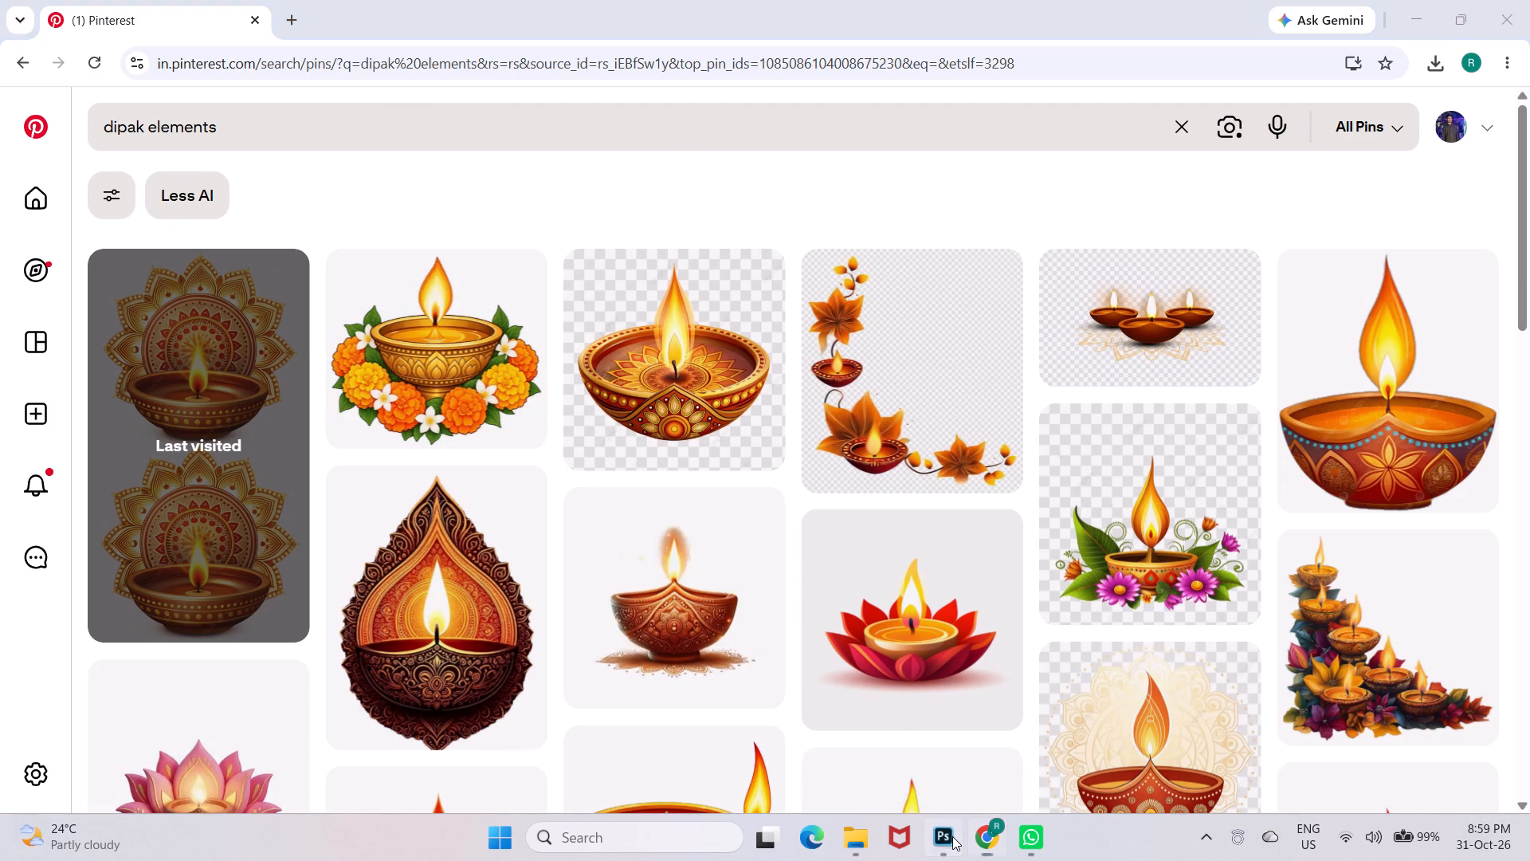
left_click(984, 836)
Search the web for a background remover in a new browser tab and open the remove.bg site.
left_click(299, 22)
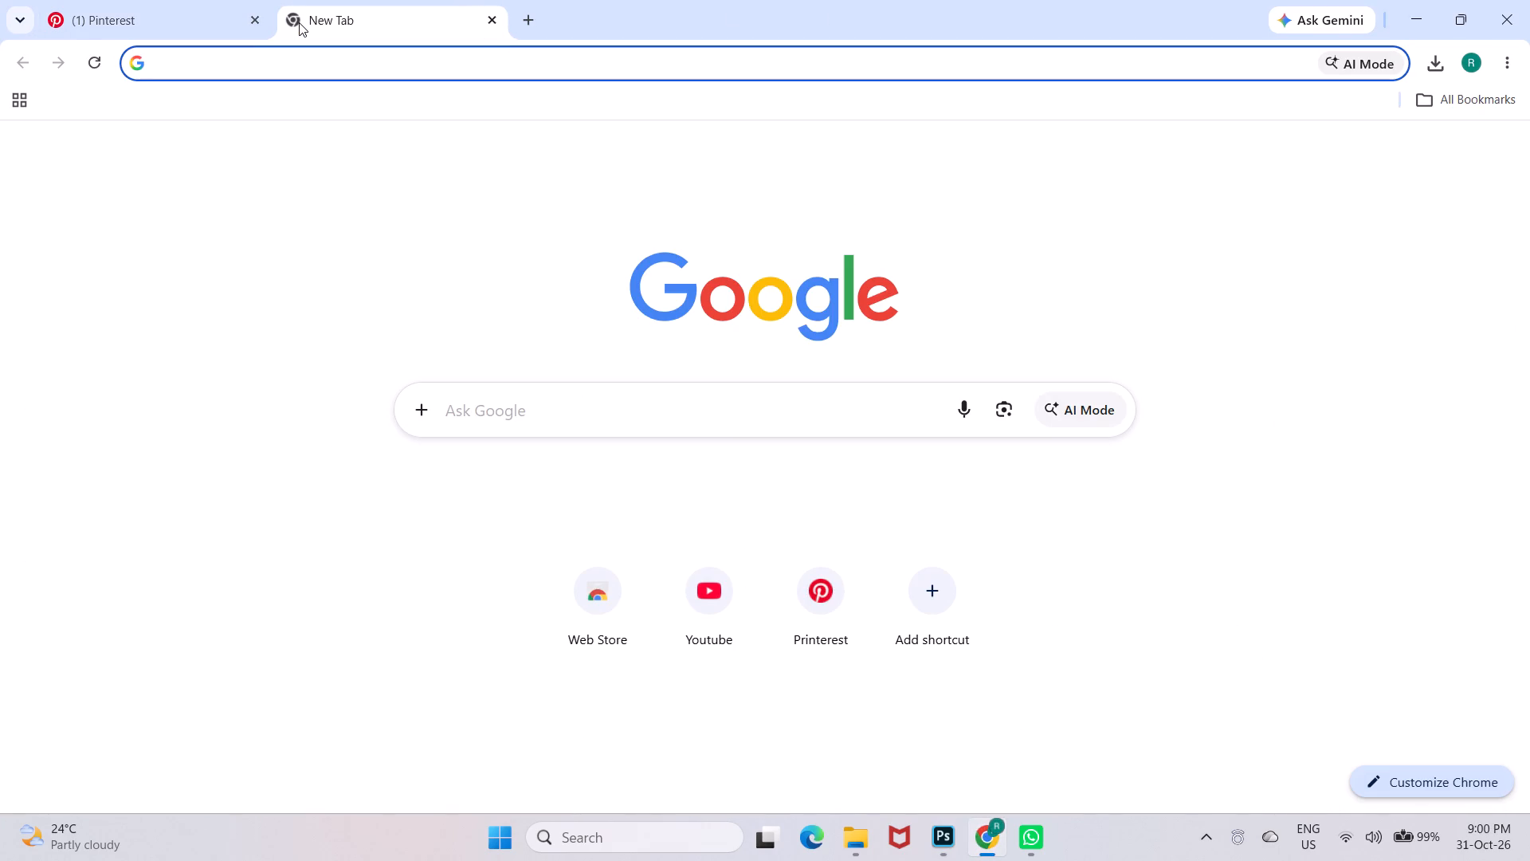
type("bg")
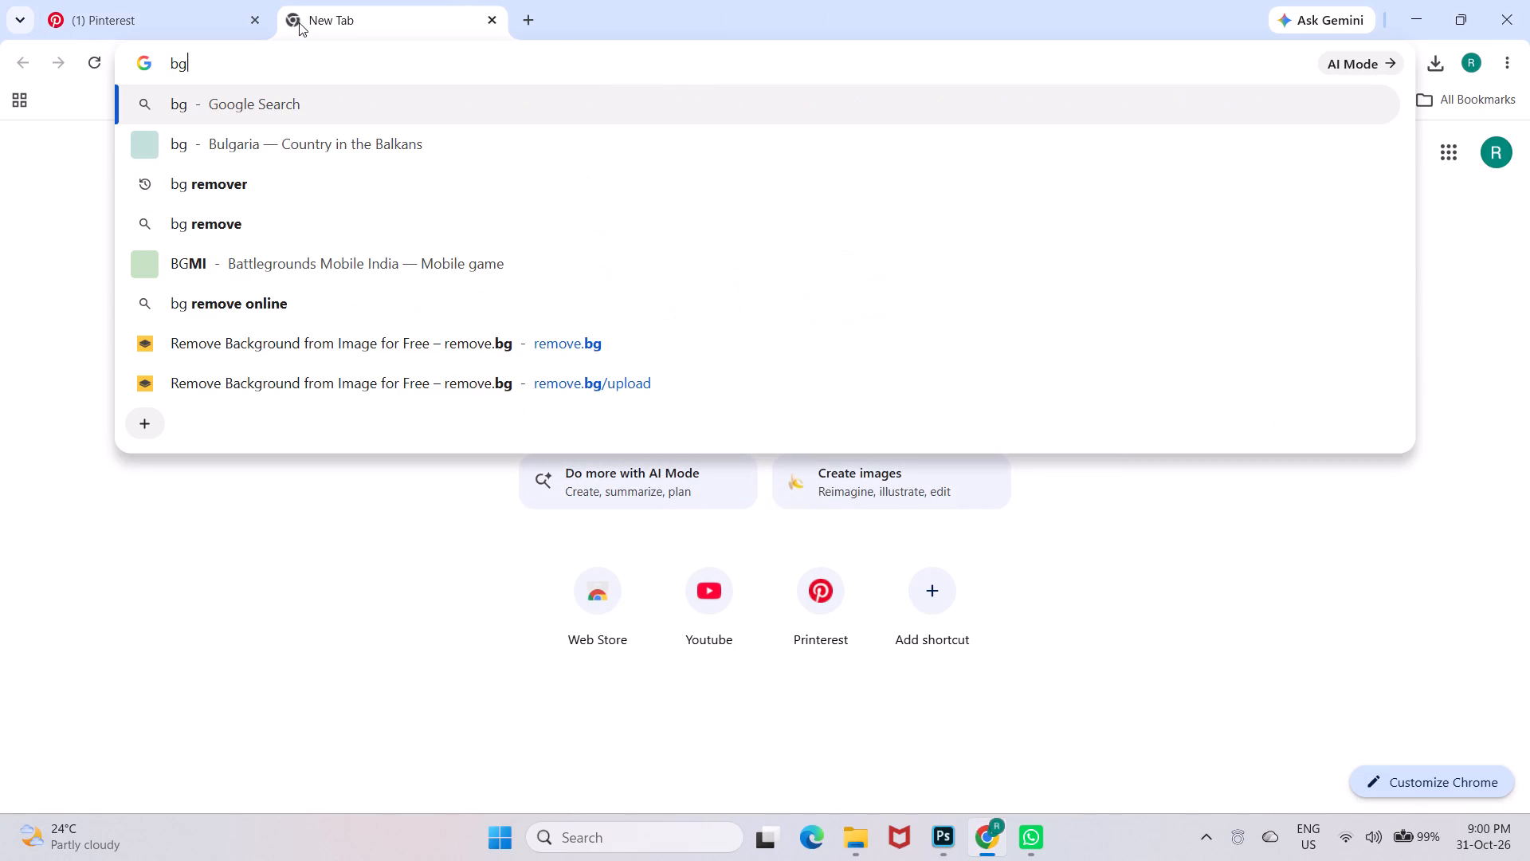
left_click(226, 171)
left_click(223, 179)
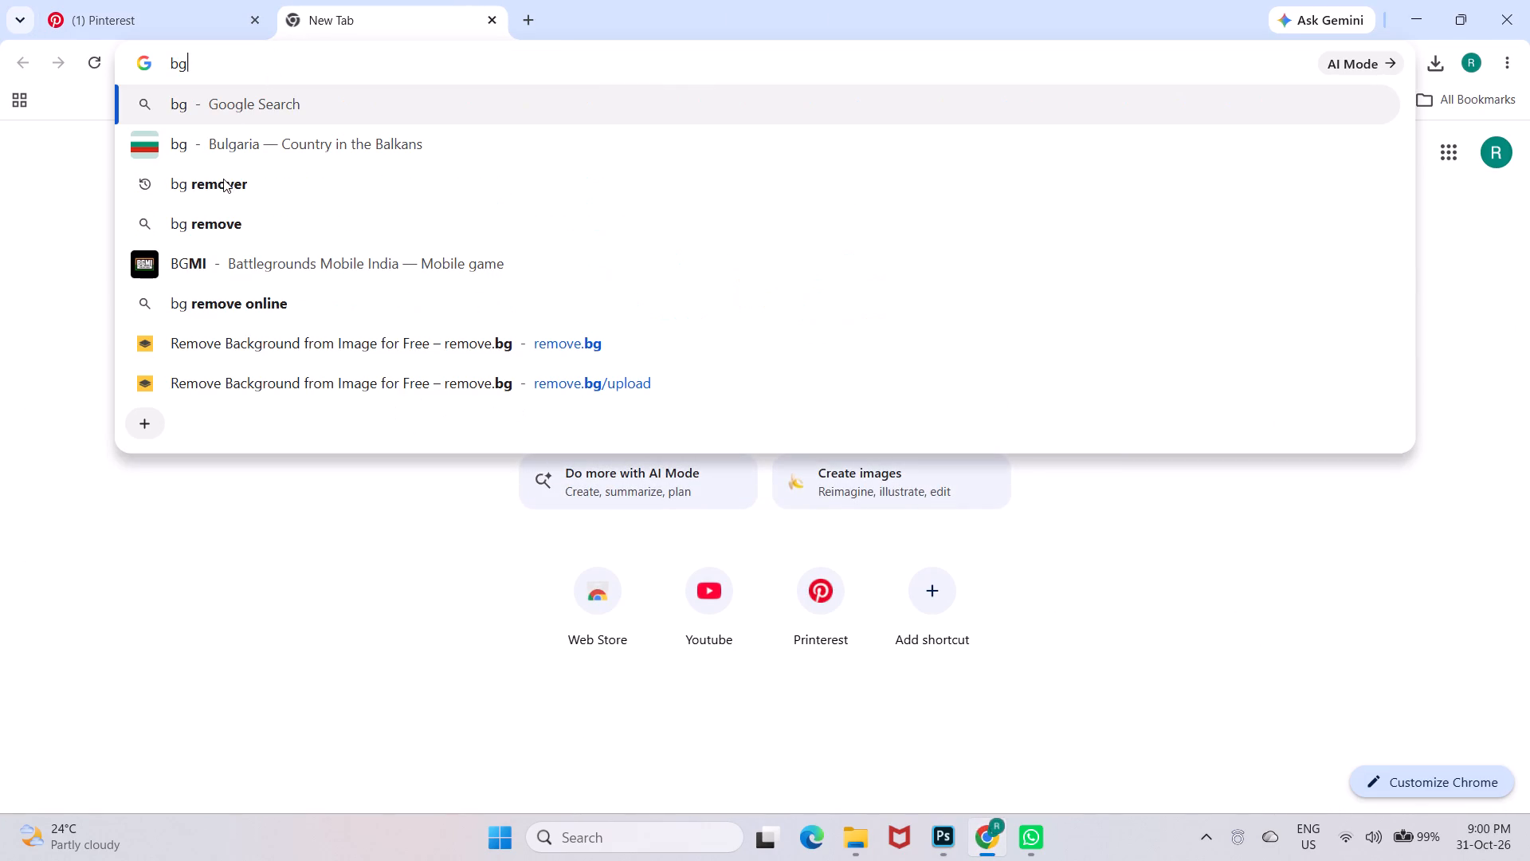
triple_click(244, 192)
left_click(214, 191)
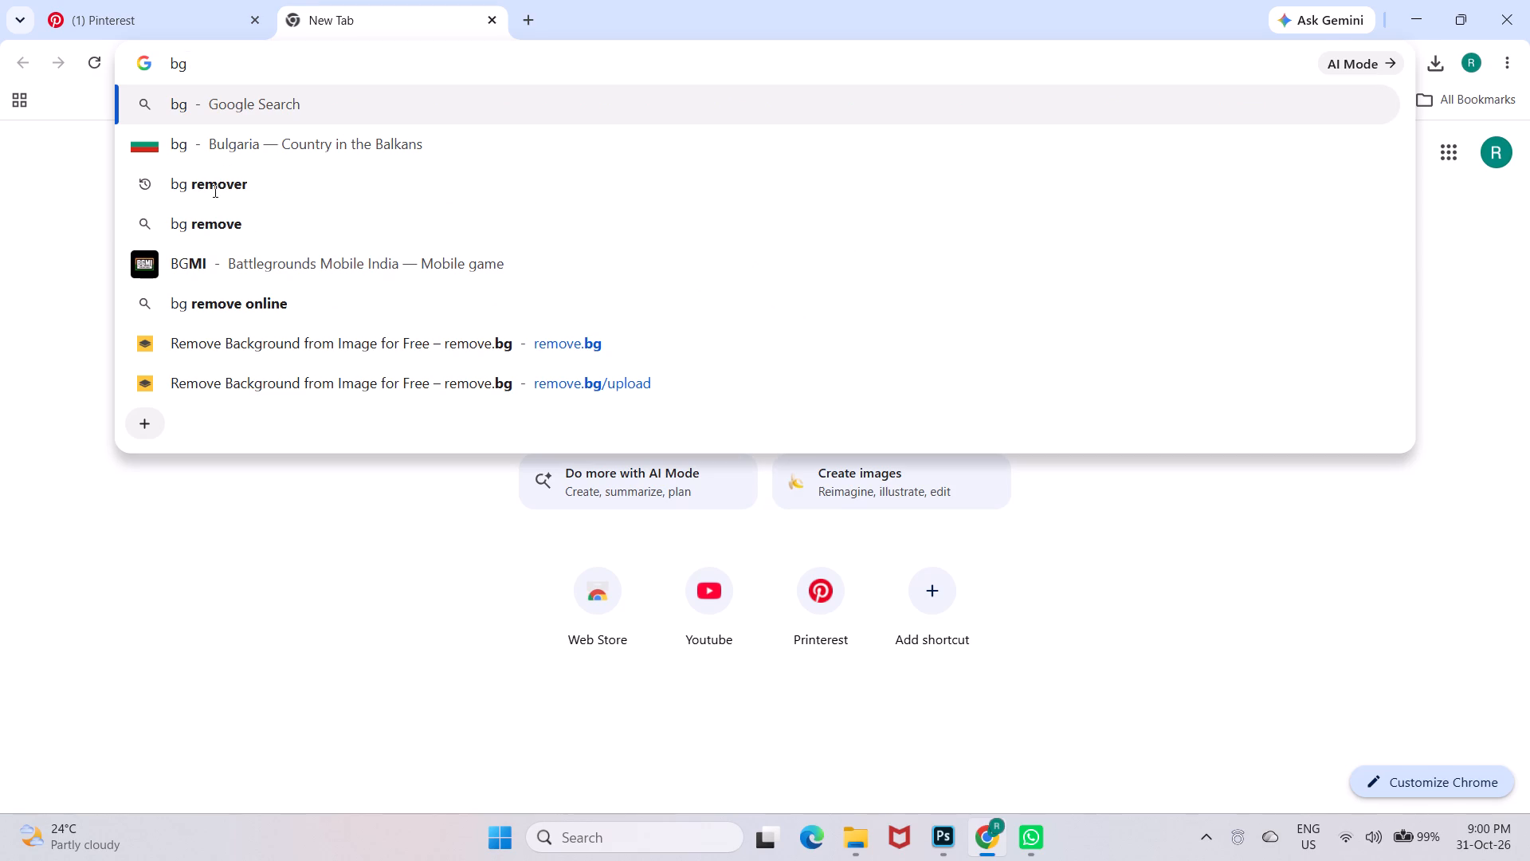
left_click(214, 191)
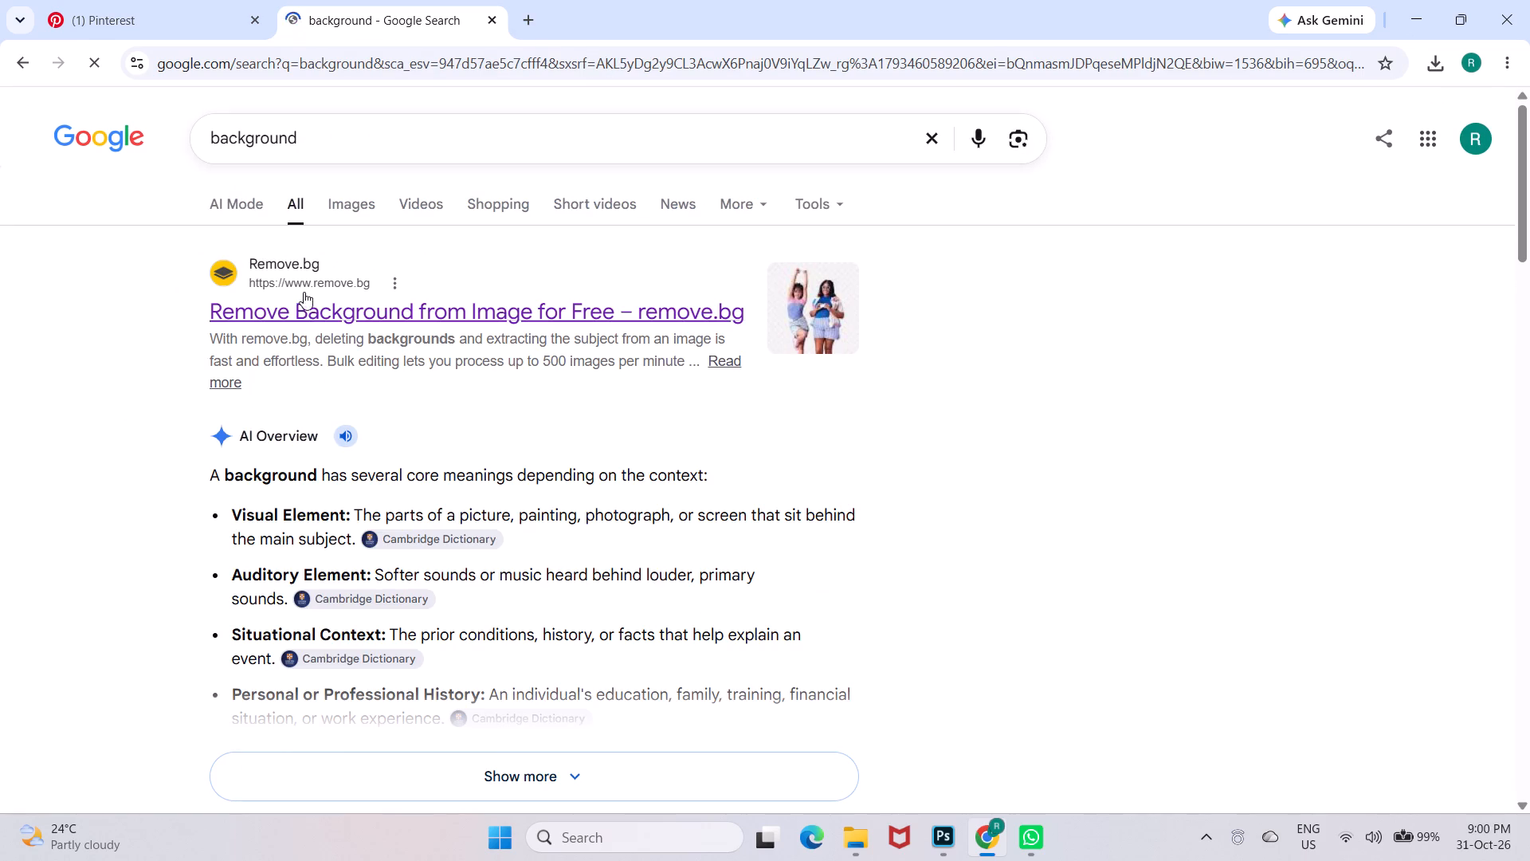
left_click(305, 312)
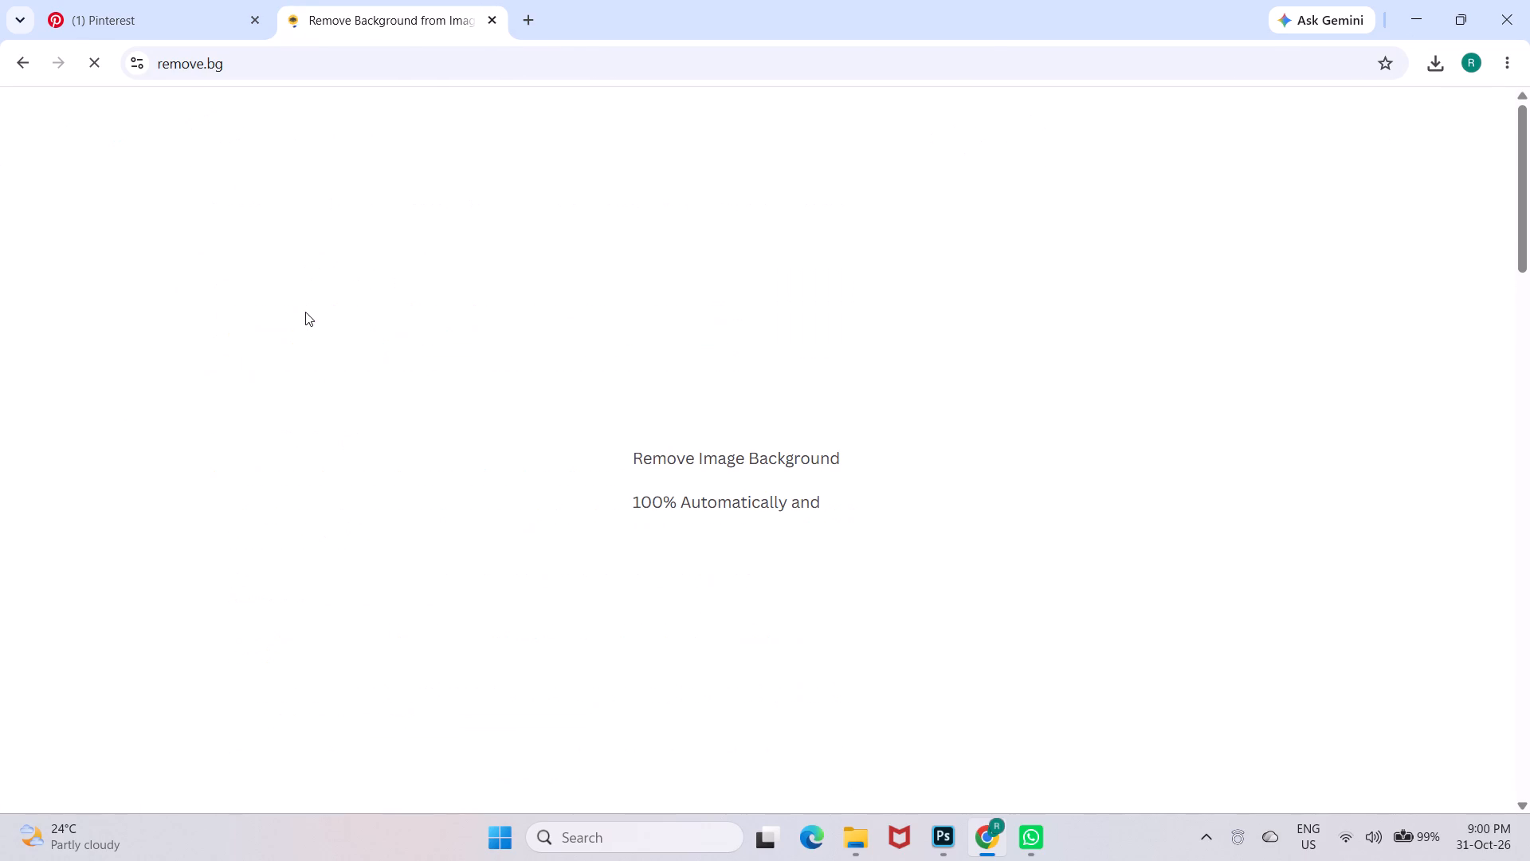
Switch to File Explorer and delete the maroon Printable Happy Diwali Card Templates image from Downloads.
left_click(839, 847)
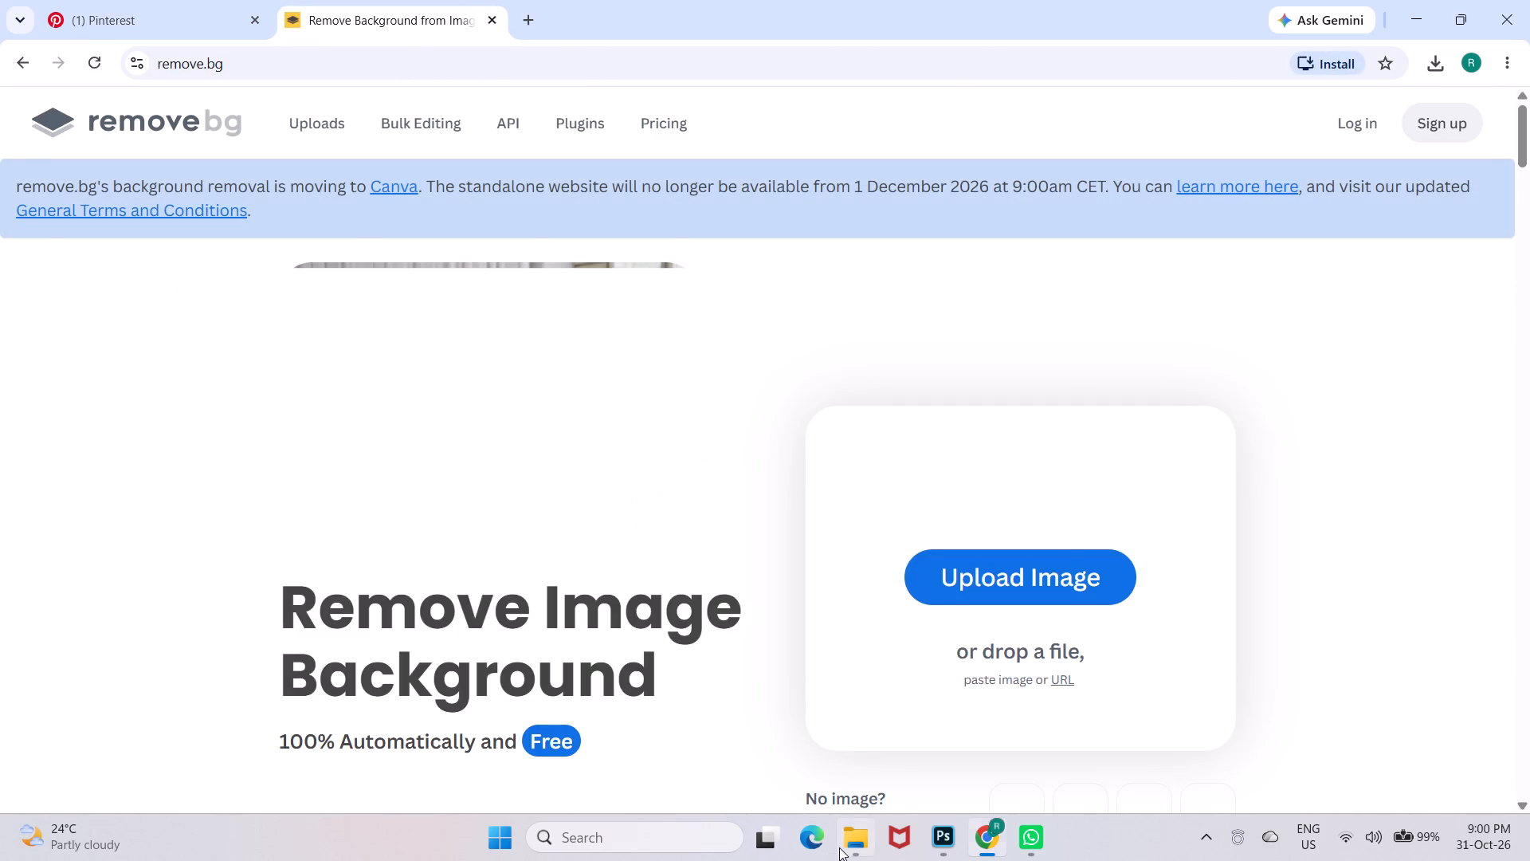
scroll(372, 305, "up", 9)
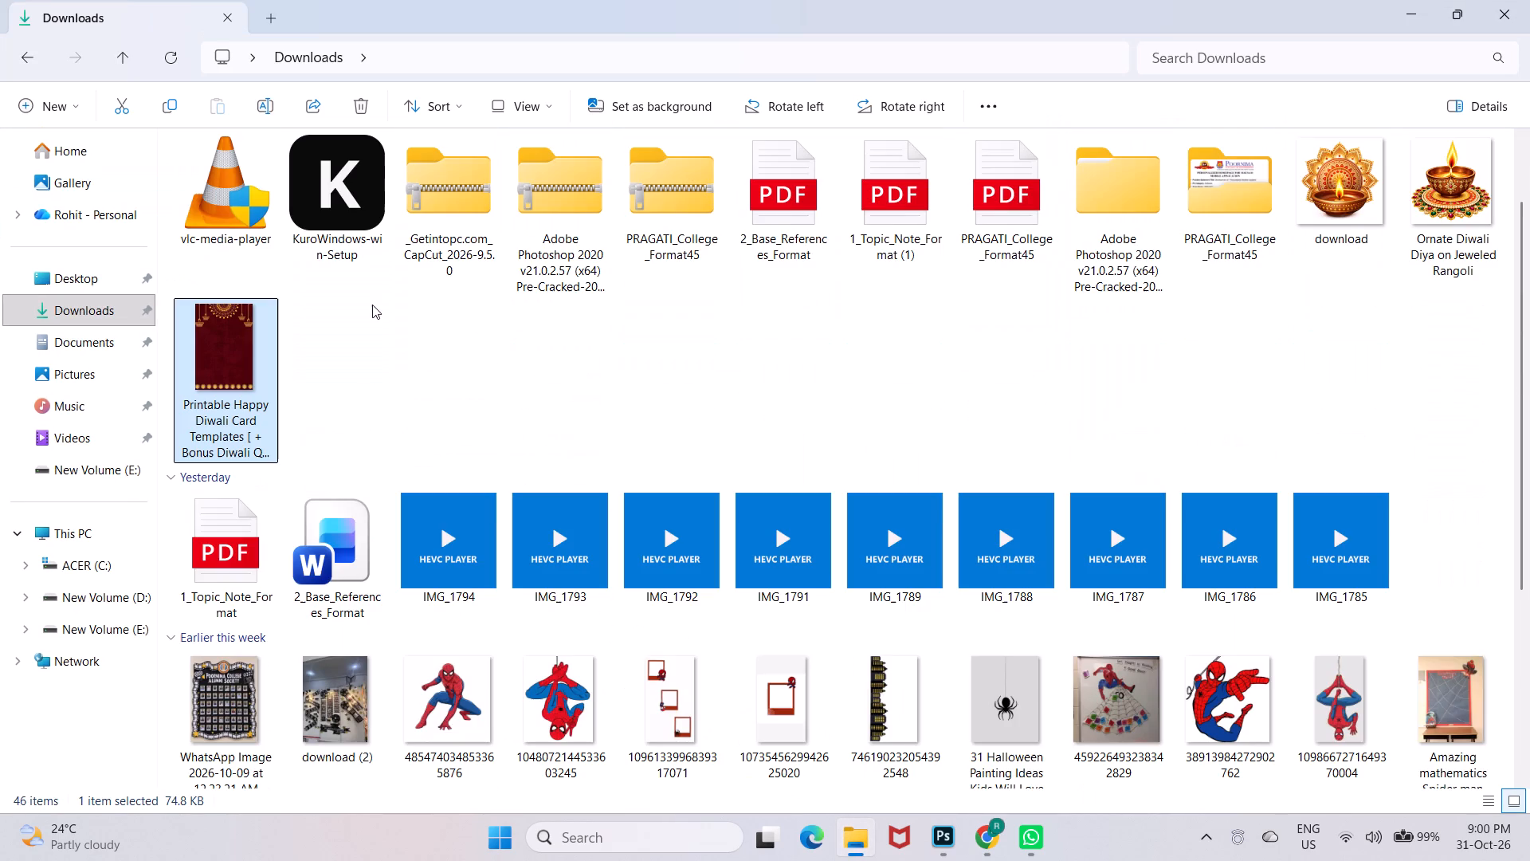
scroll(372, 305, "up", 5)
key("Delete")
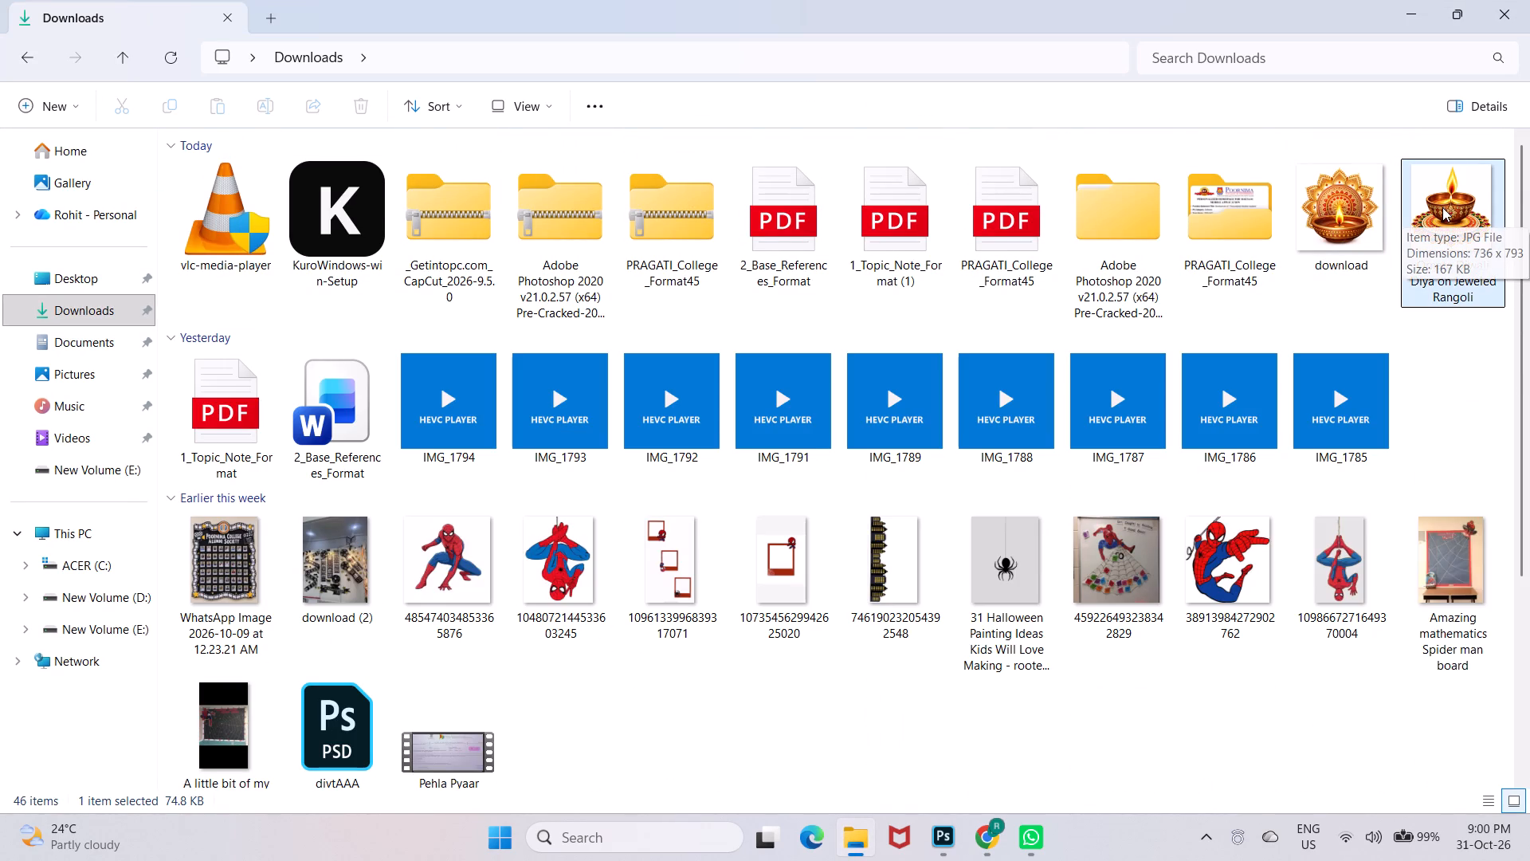
Remove the background of the Ornate Diwali Diya on Jeweled Rangoli image in remove.bg and download the free preview version.
left_click_drag(1442, 207, 985, 860)
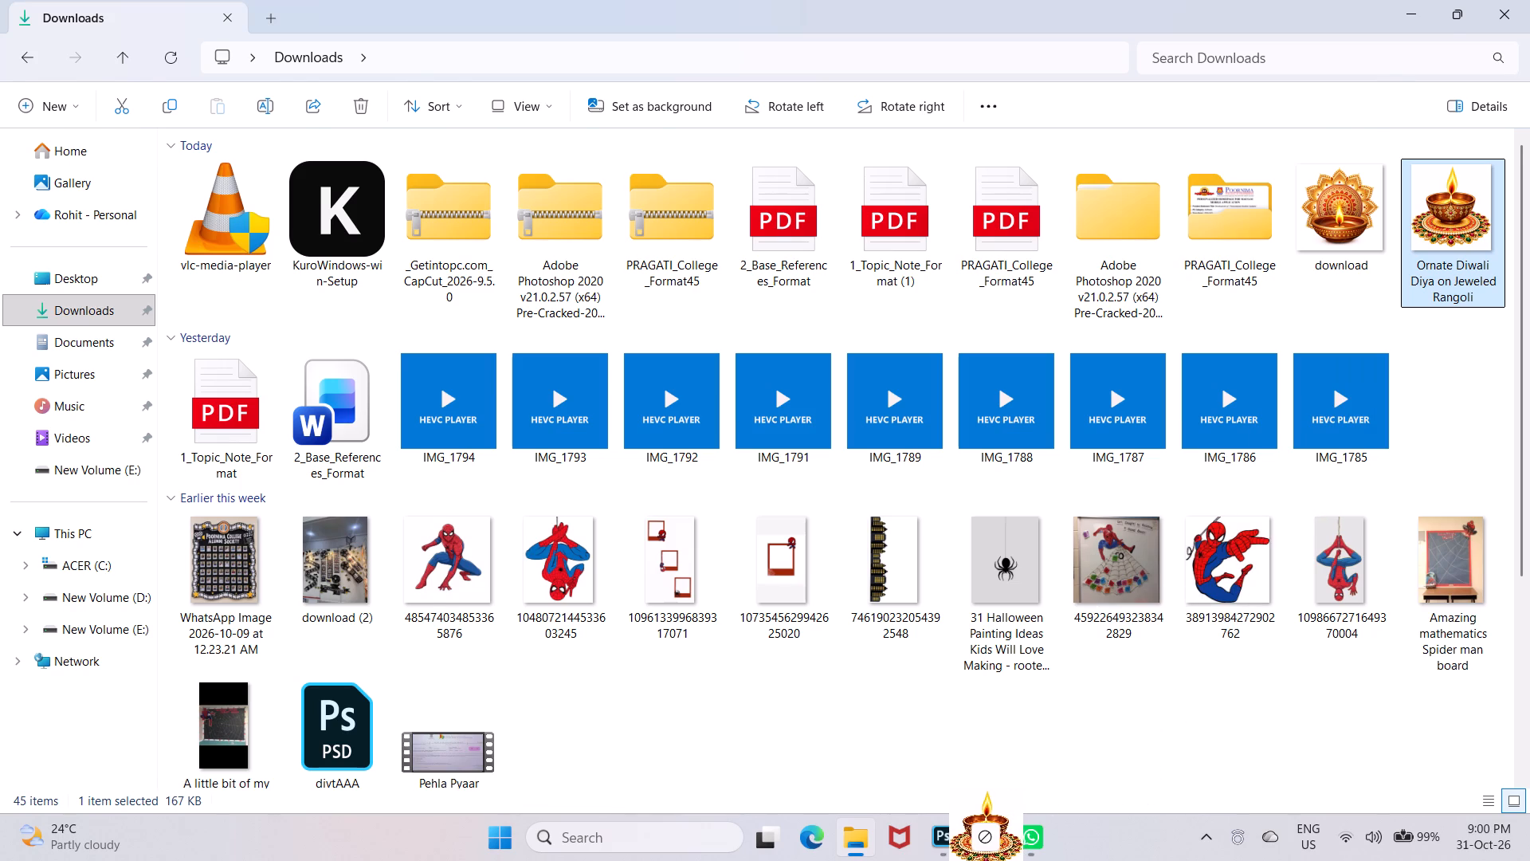
left_click_drag(985, 860, 983, 841)
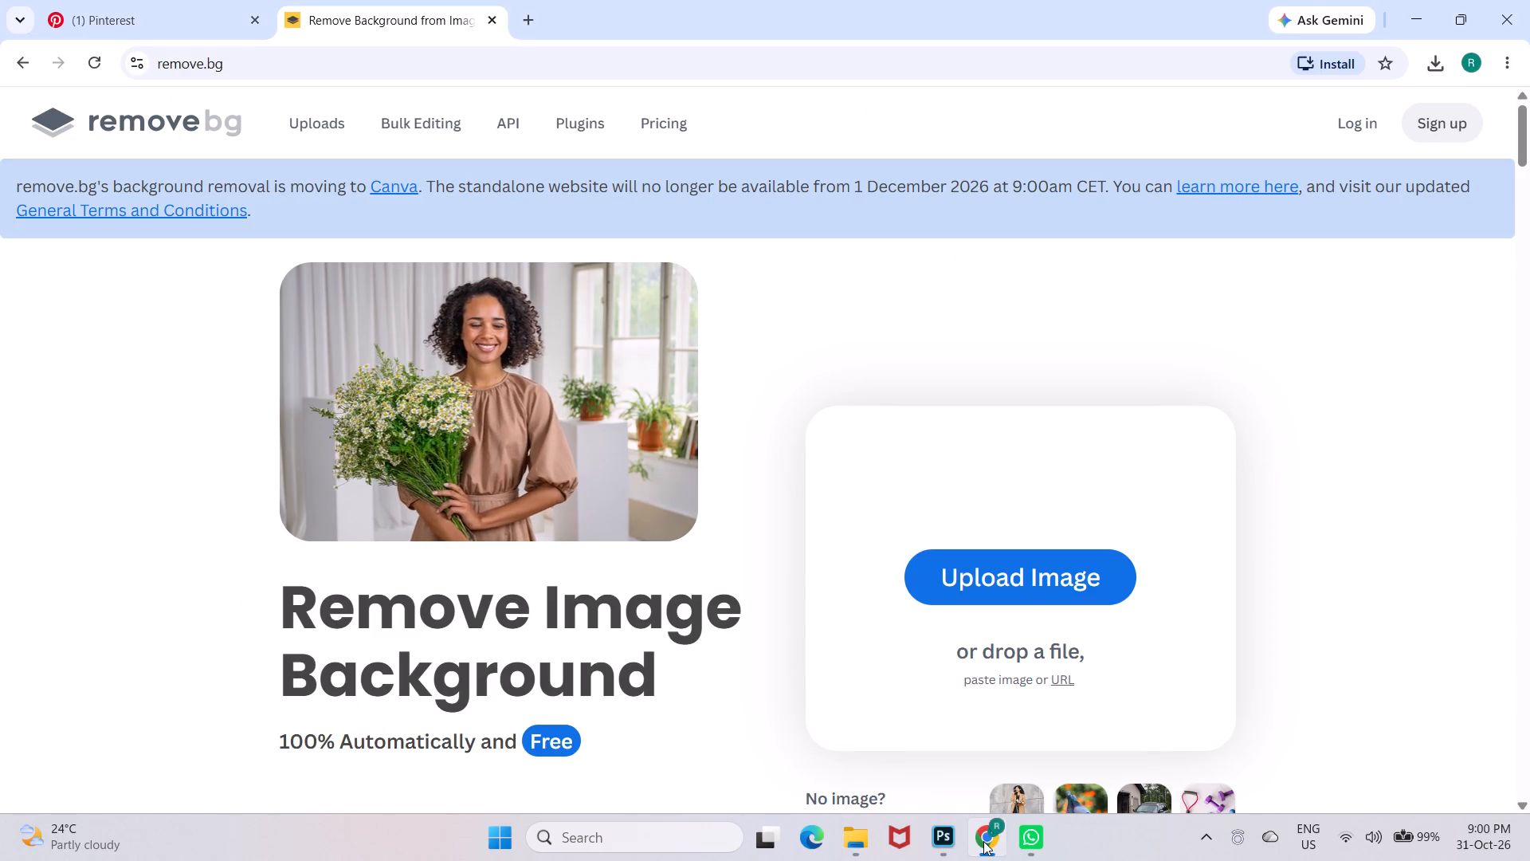
left_click(864, 846)
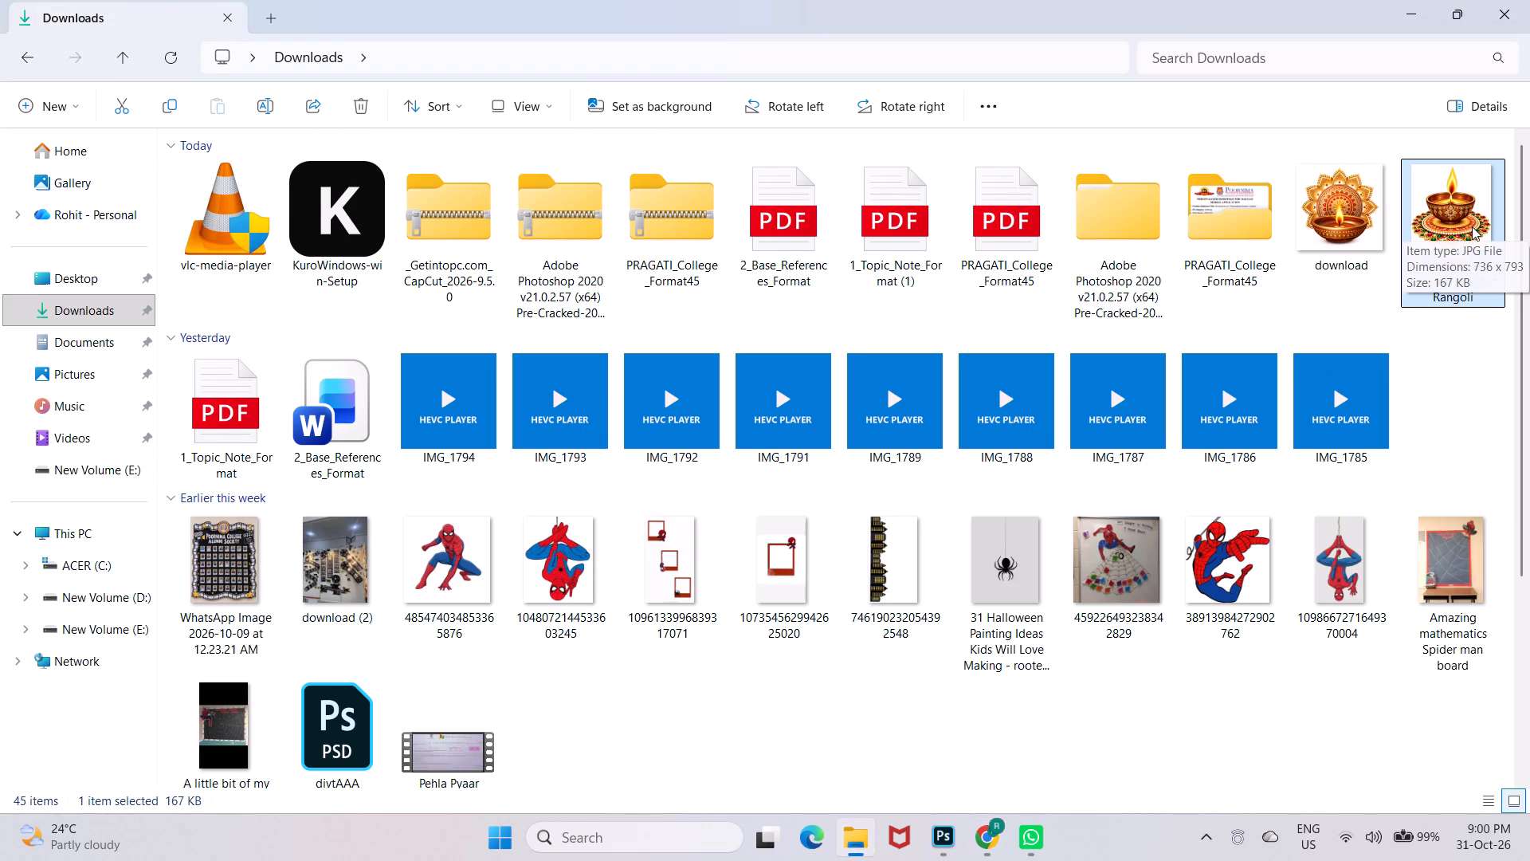
left_click_drag(1472, 226, 1034, 705)
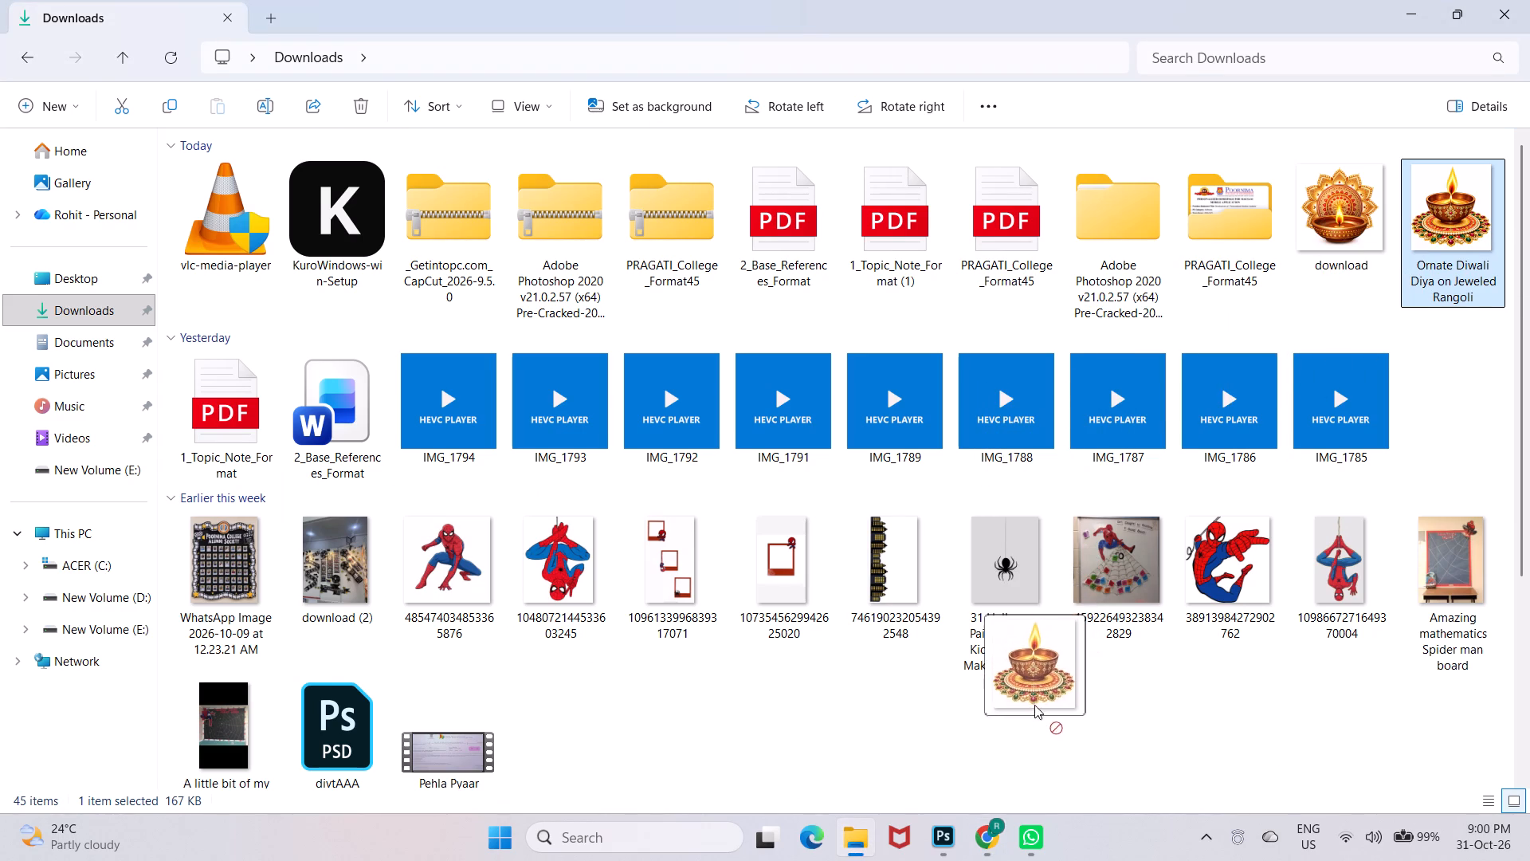
left_click_drag(1034, 705, 973, 843)
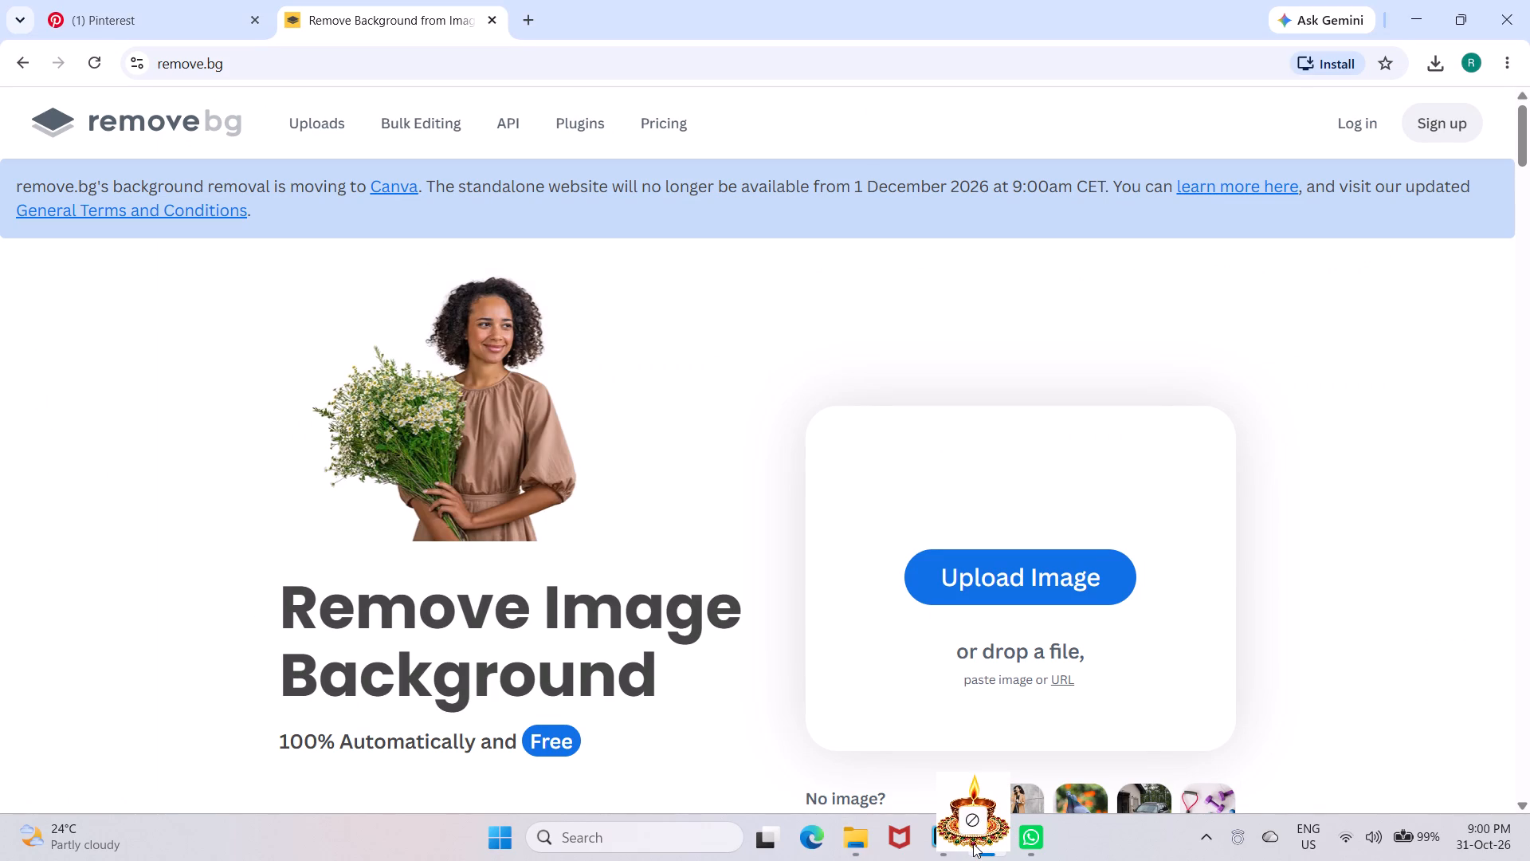
left_click_drag(973, 843, 973, 564)
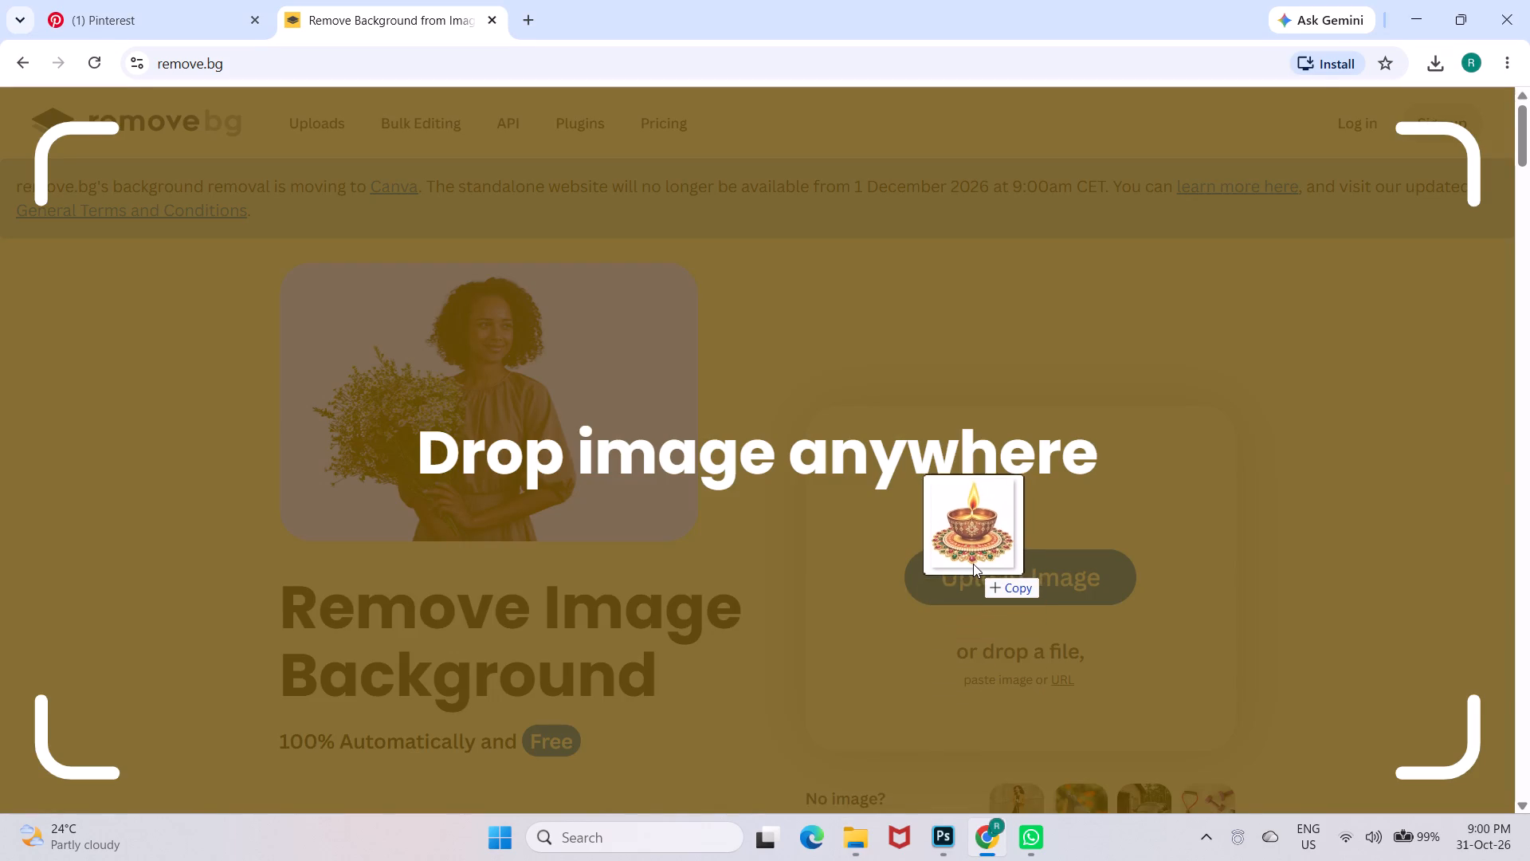
left_click_drag(973, 564, 973, 567)
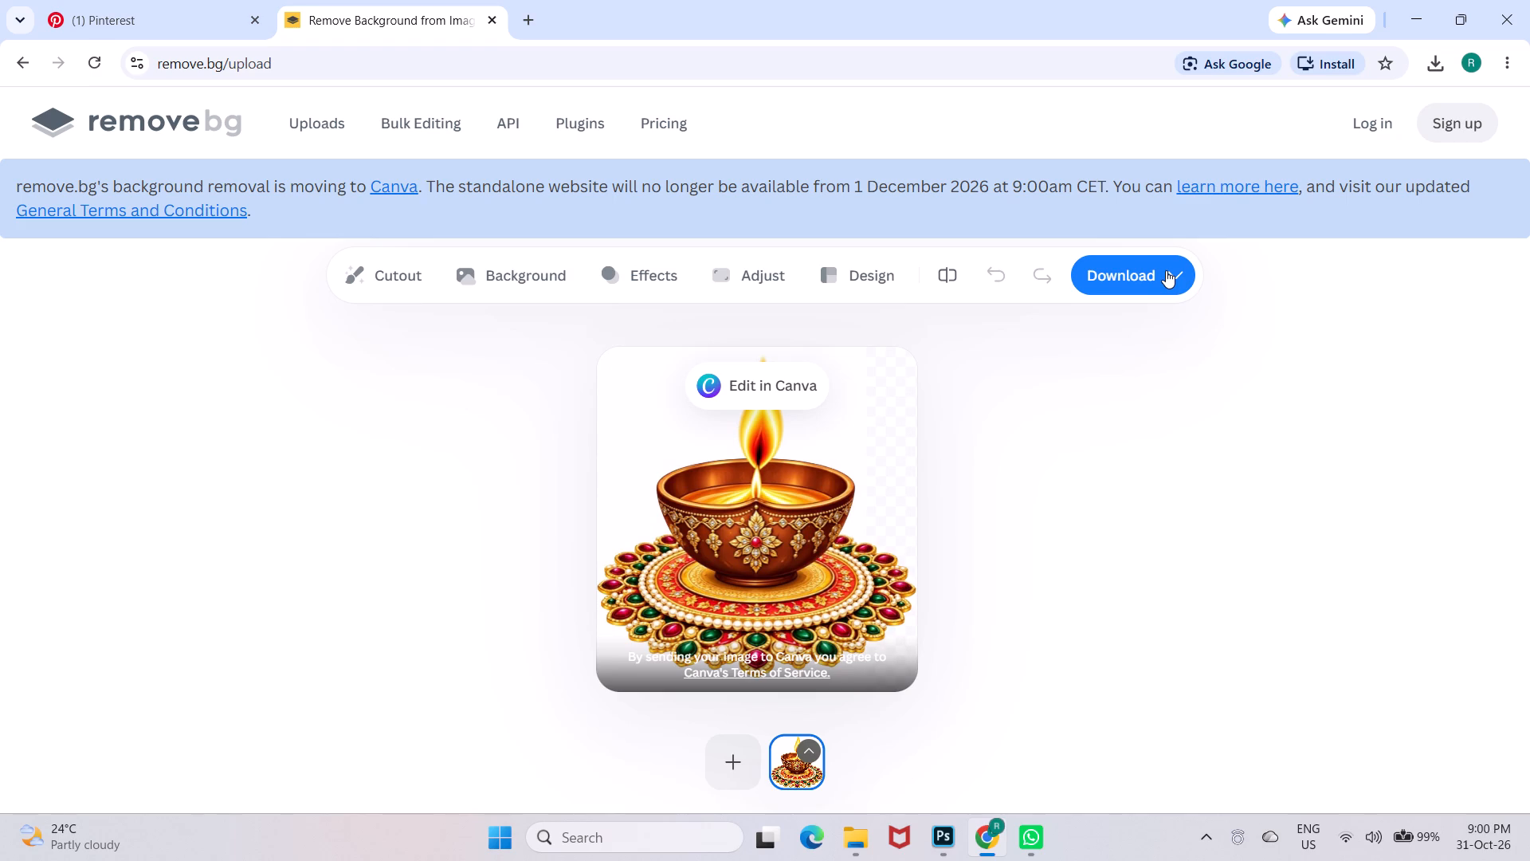
left_click(1166, 270)
left_click(1163, 314)
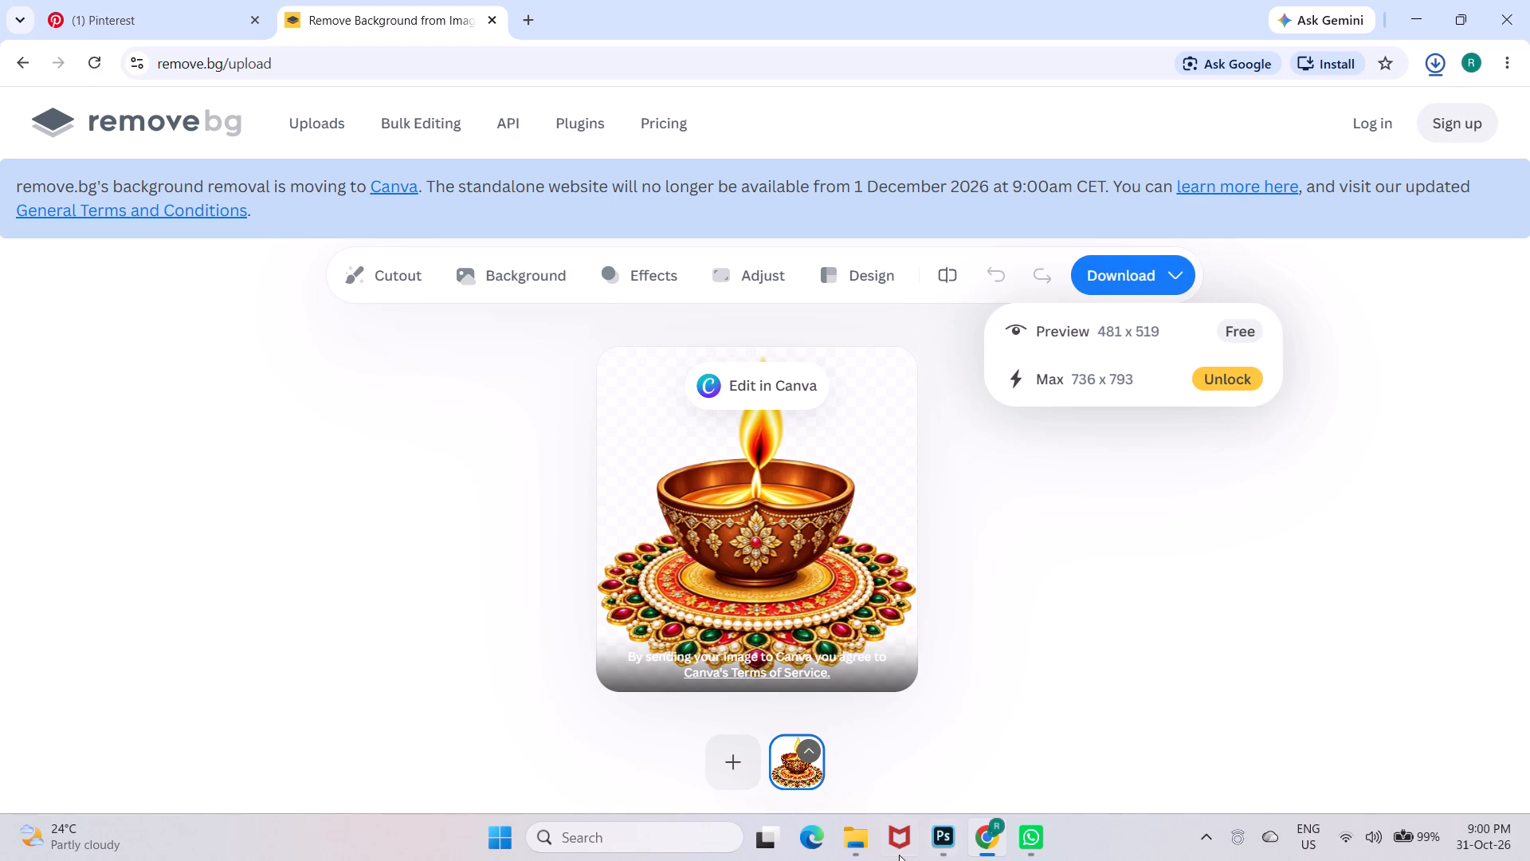
Switch to File Explorer and delete the original Ornate Diwali Diya on Jeweled Rangoli JPG from Downloads.
left_click(861, 848)
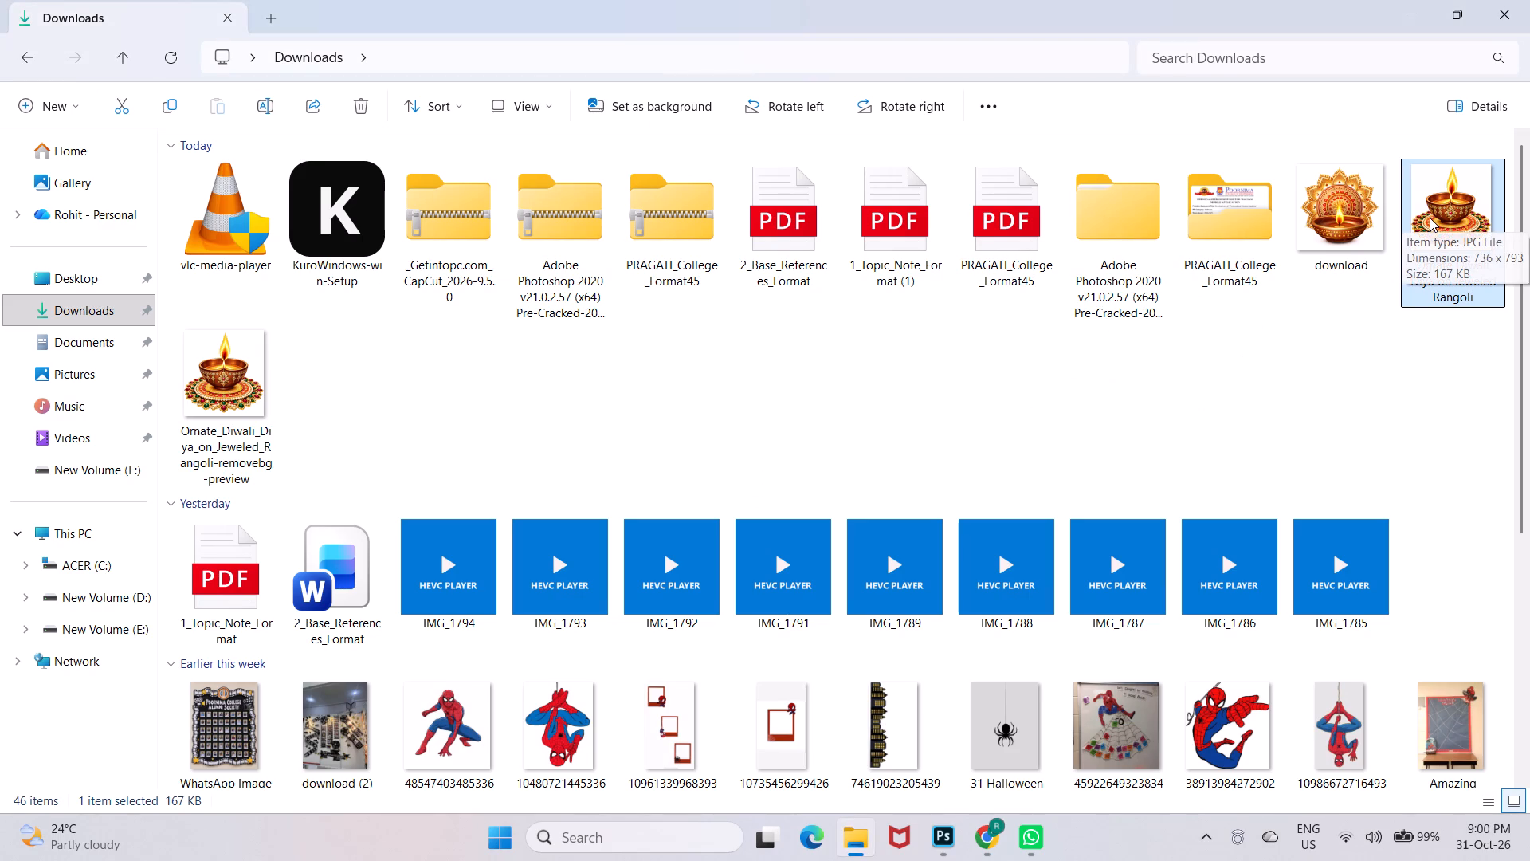
key("Delete")
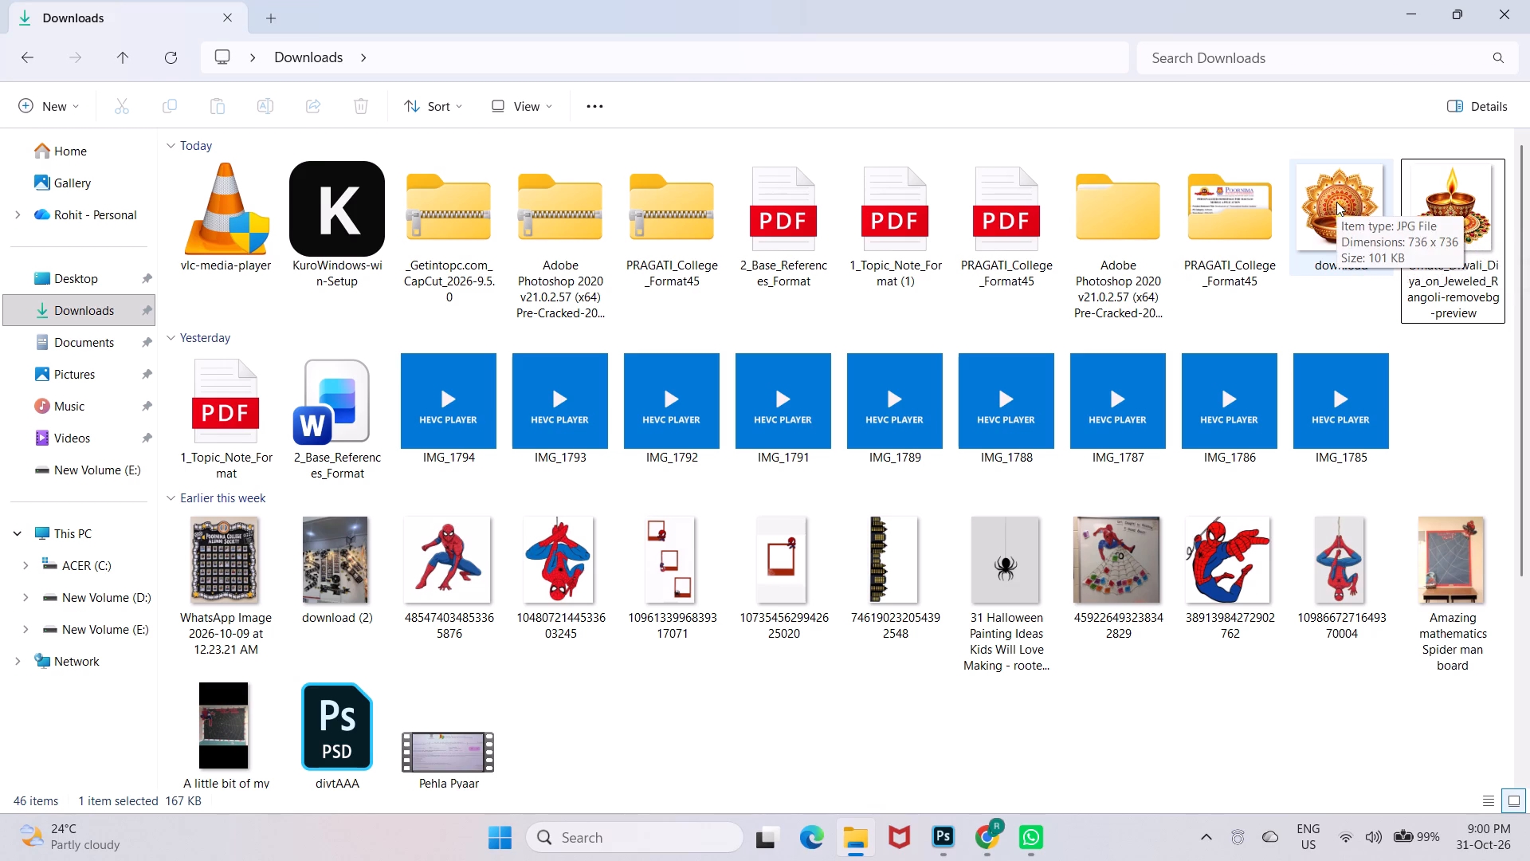
Remove the background of the mandala diya image named download in remove.bg and download the free preview version.
left_click_drag(1336, 202, 994, 860)
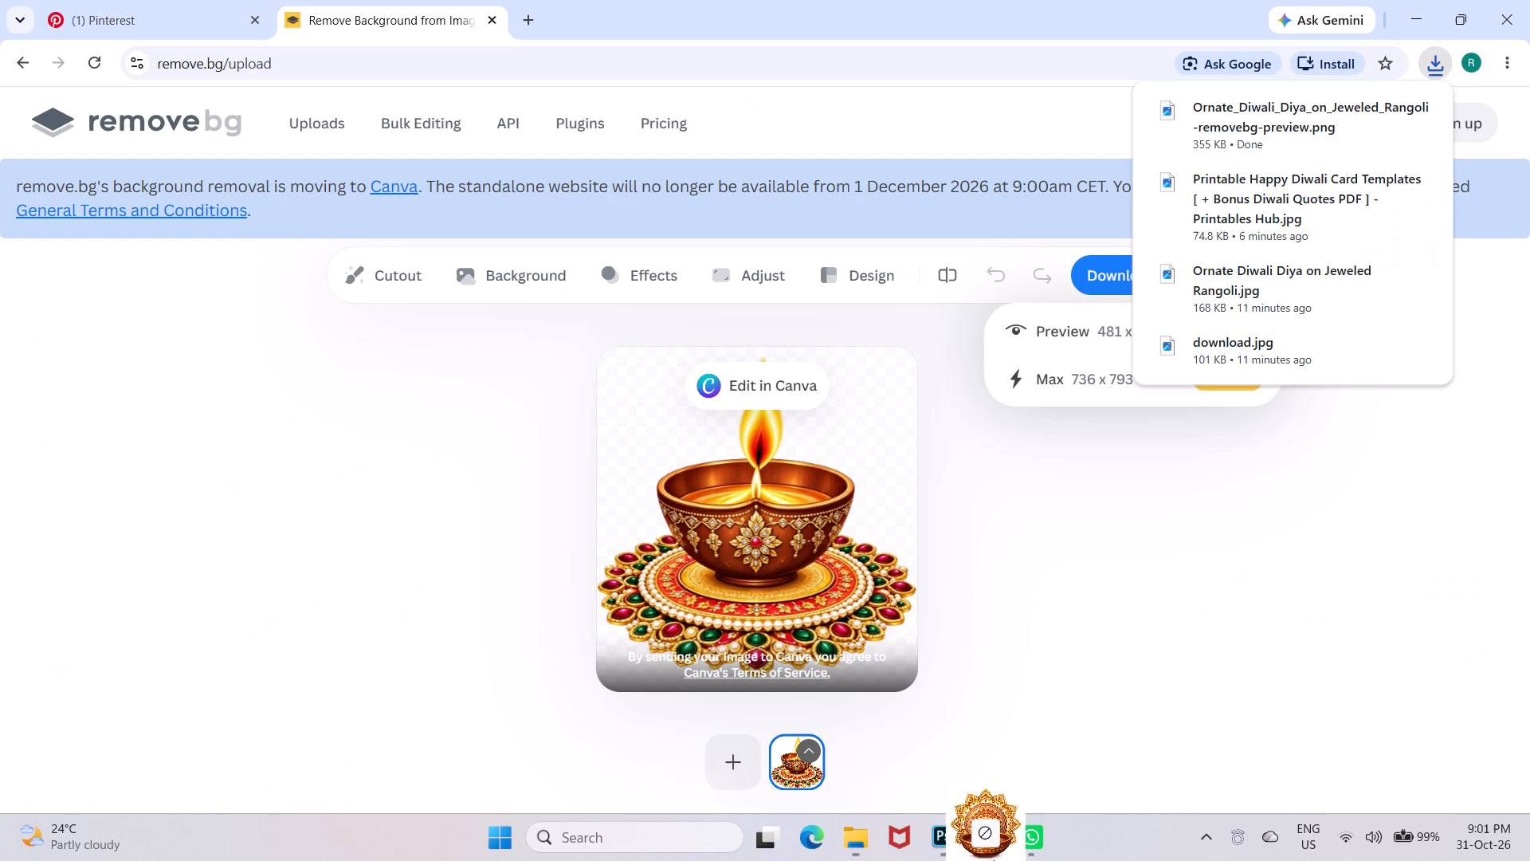
left_click_drag(994, 860, 970, 631)
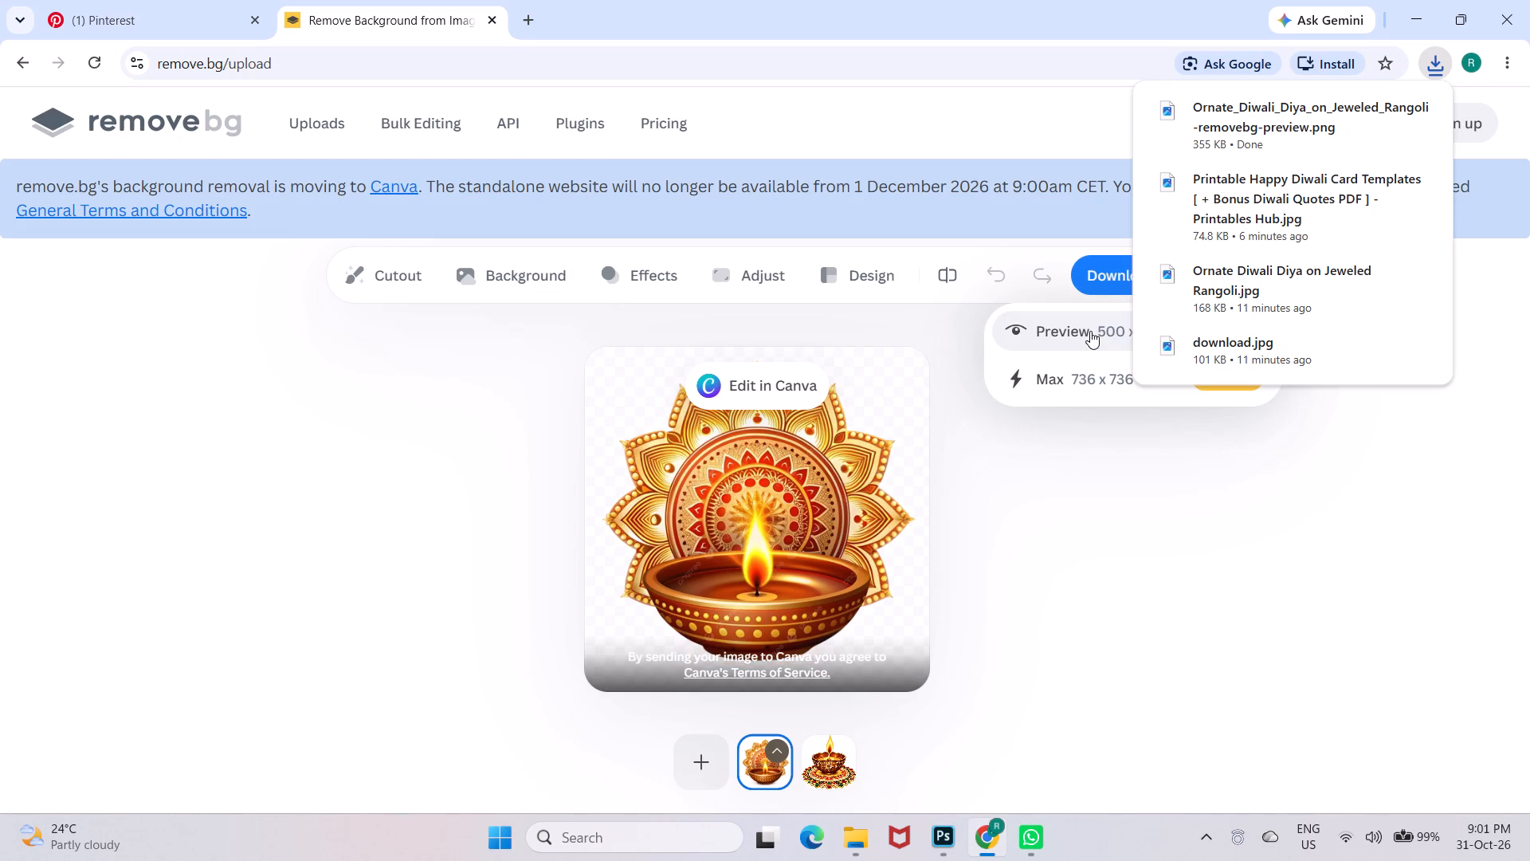
left_click(1090, 331)
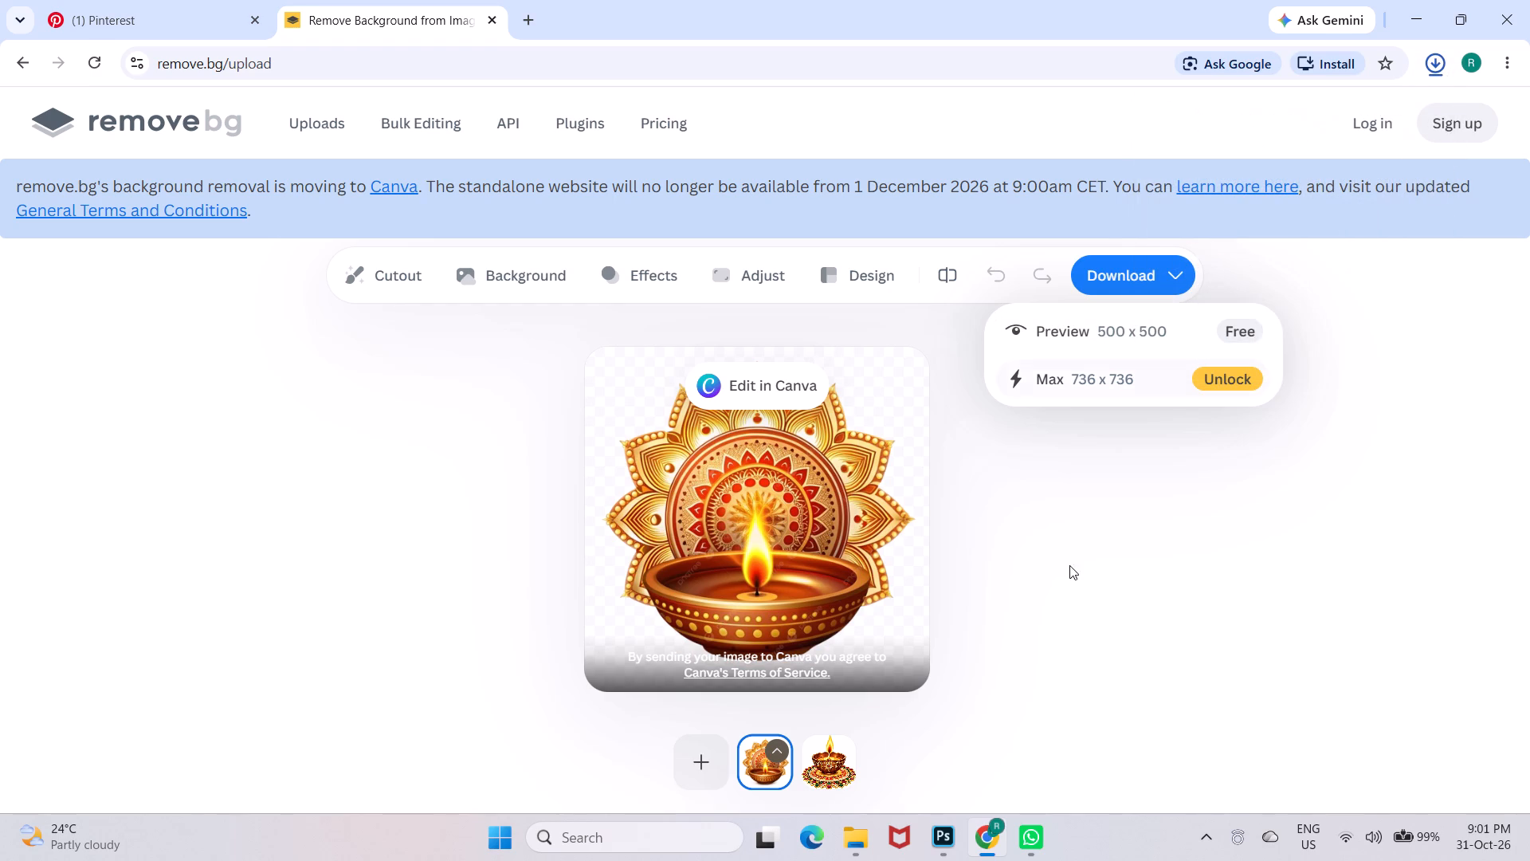
left_click(1077, 623)
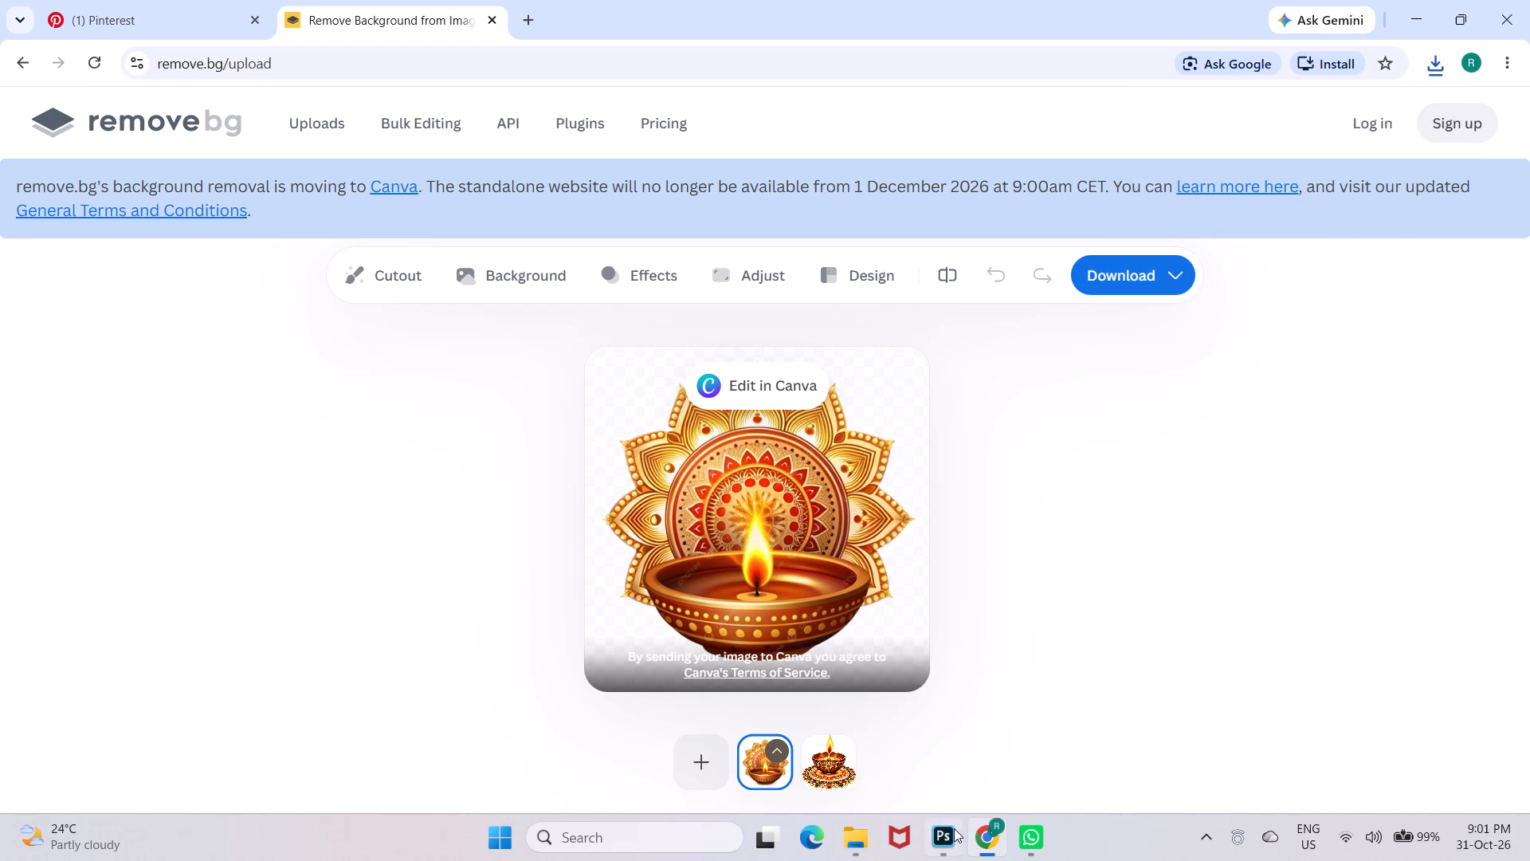
Return to File Explorer and delete the original mandala diya JPG named download from Downloads.
left_click(948, 831)
left_click(948, 831)
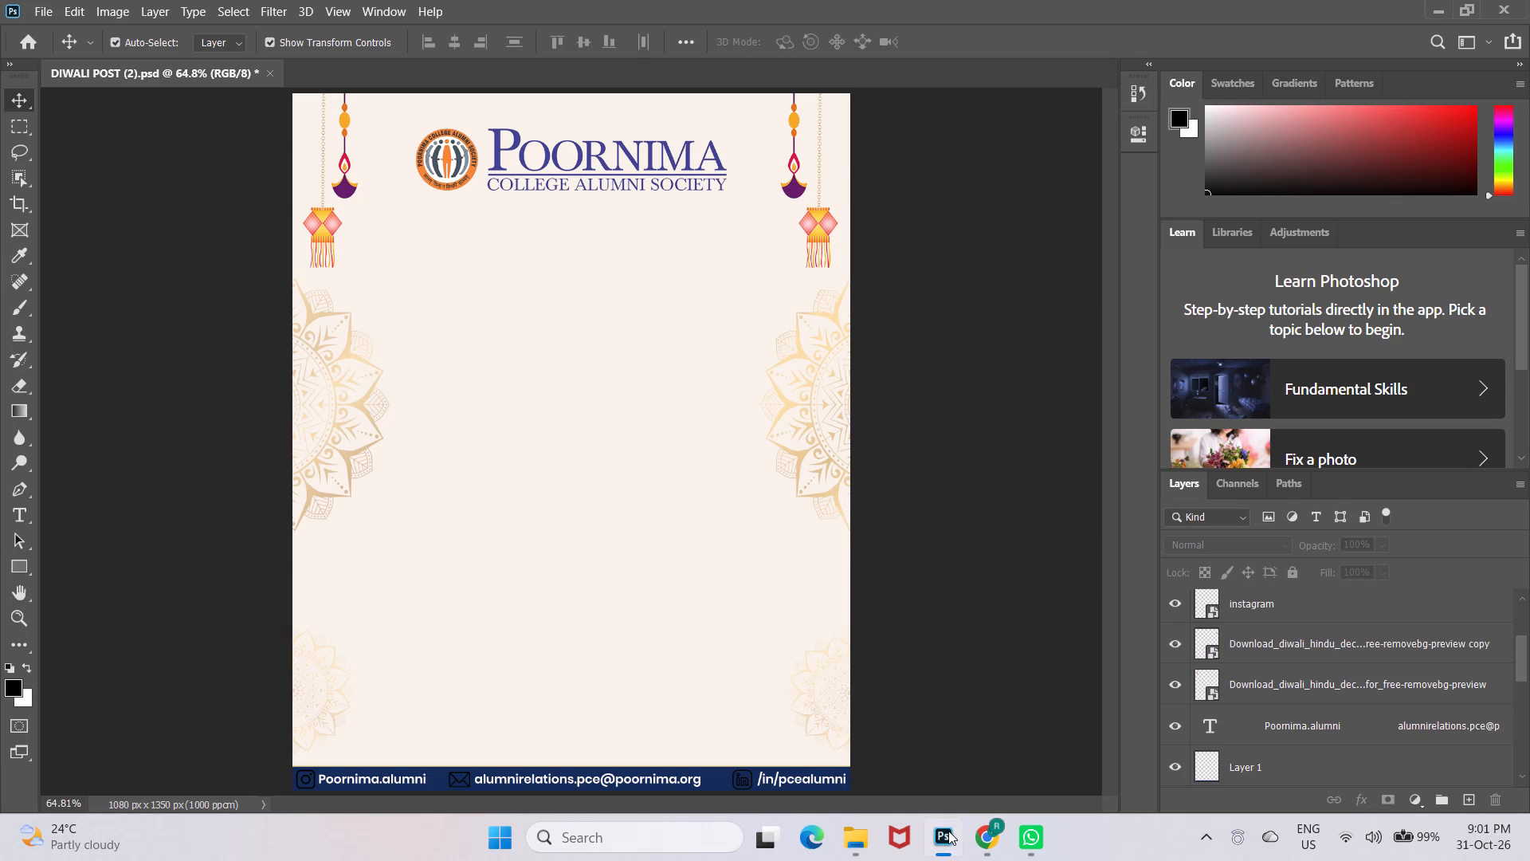
left_click(857, 839)
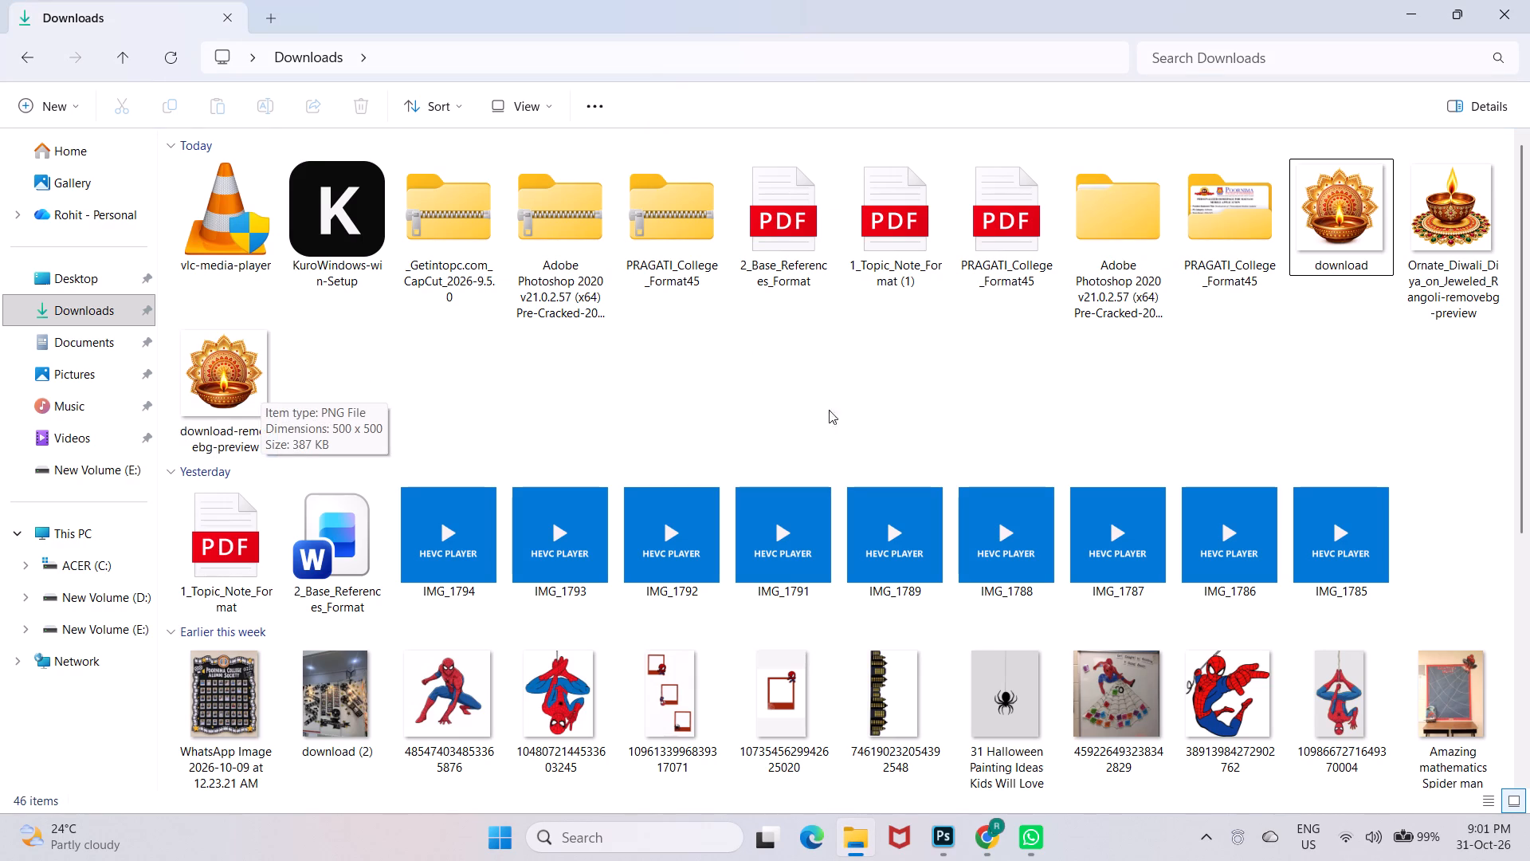
left_click(1352, 175)
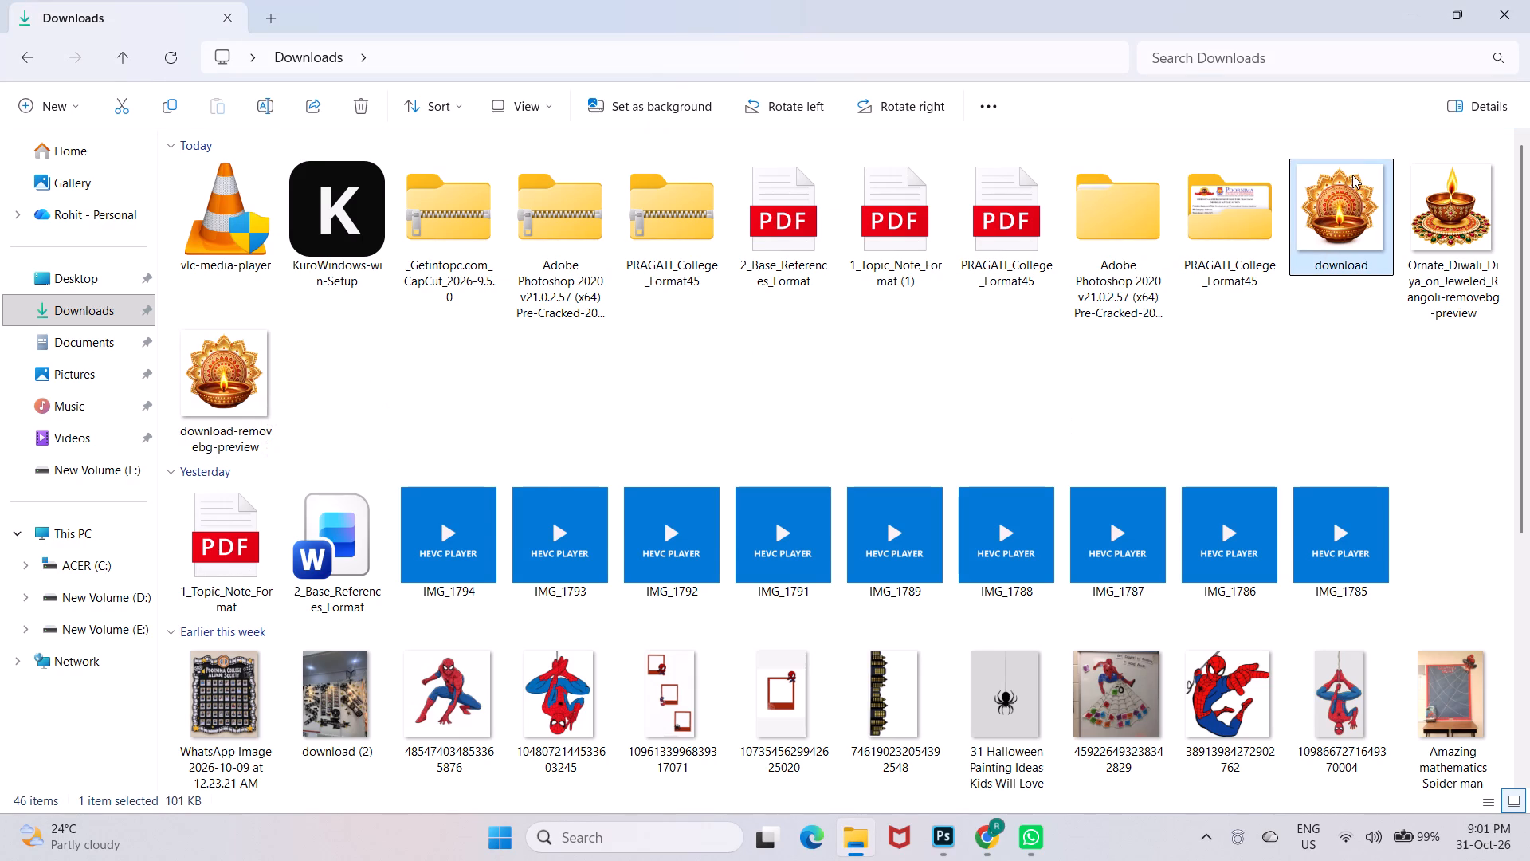
key("Delete")
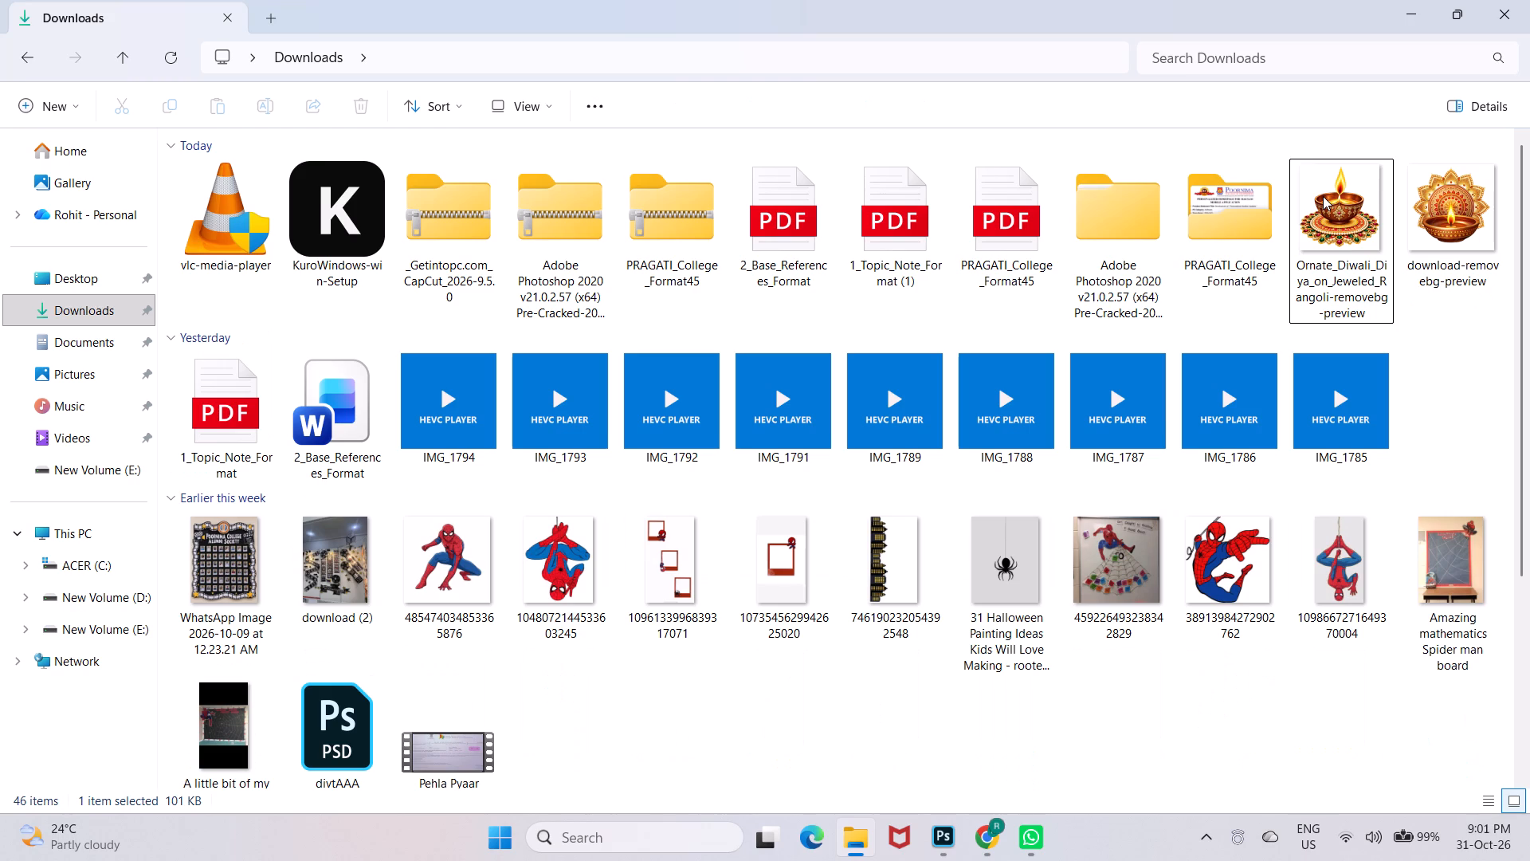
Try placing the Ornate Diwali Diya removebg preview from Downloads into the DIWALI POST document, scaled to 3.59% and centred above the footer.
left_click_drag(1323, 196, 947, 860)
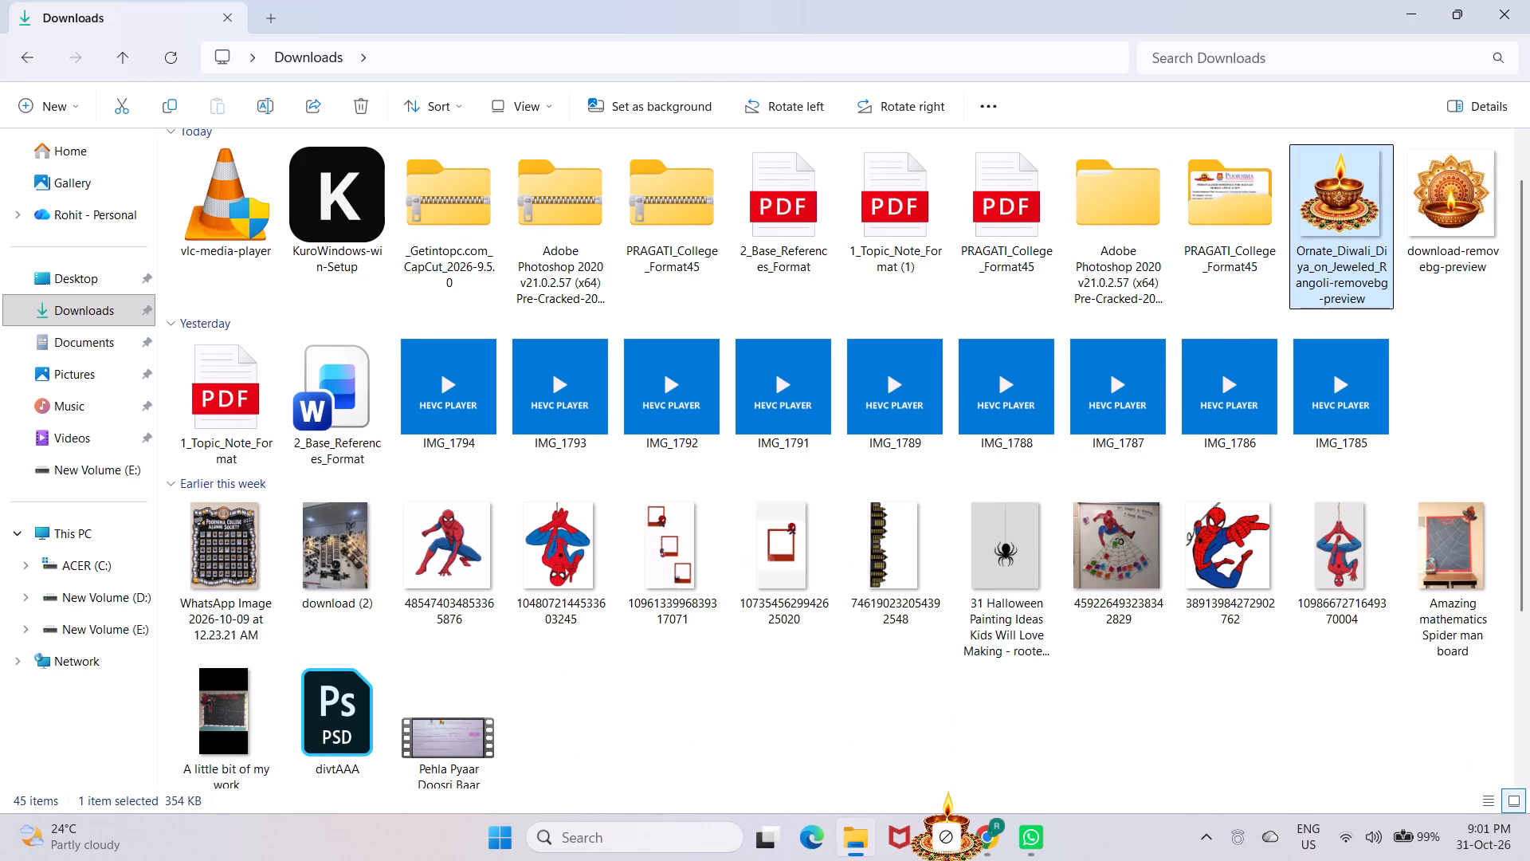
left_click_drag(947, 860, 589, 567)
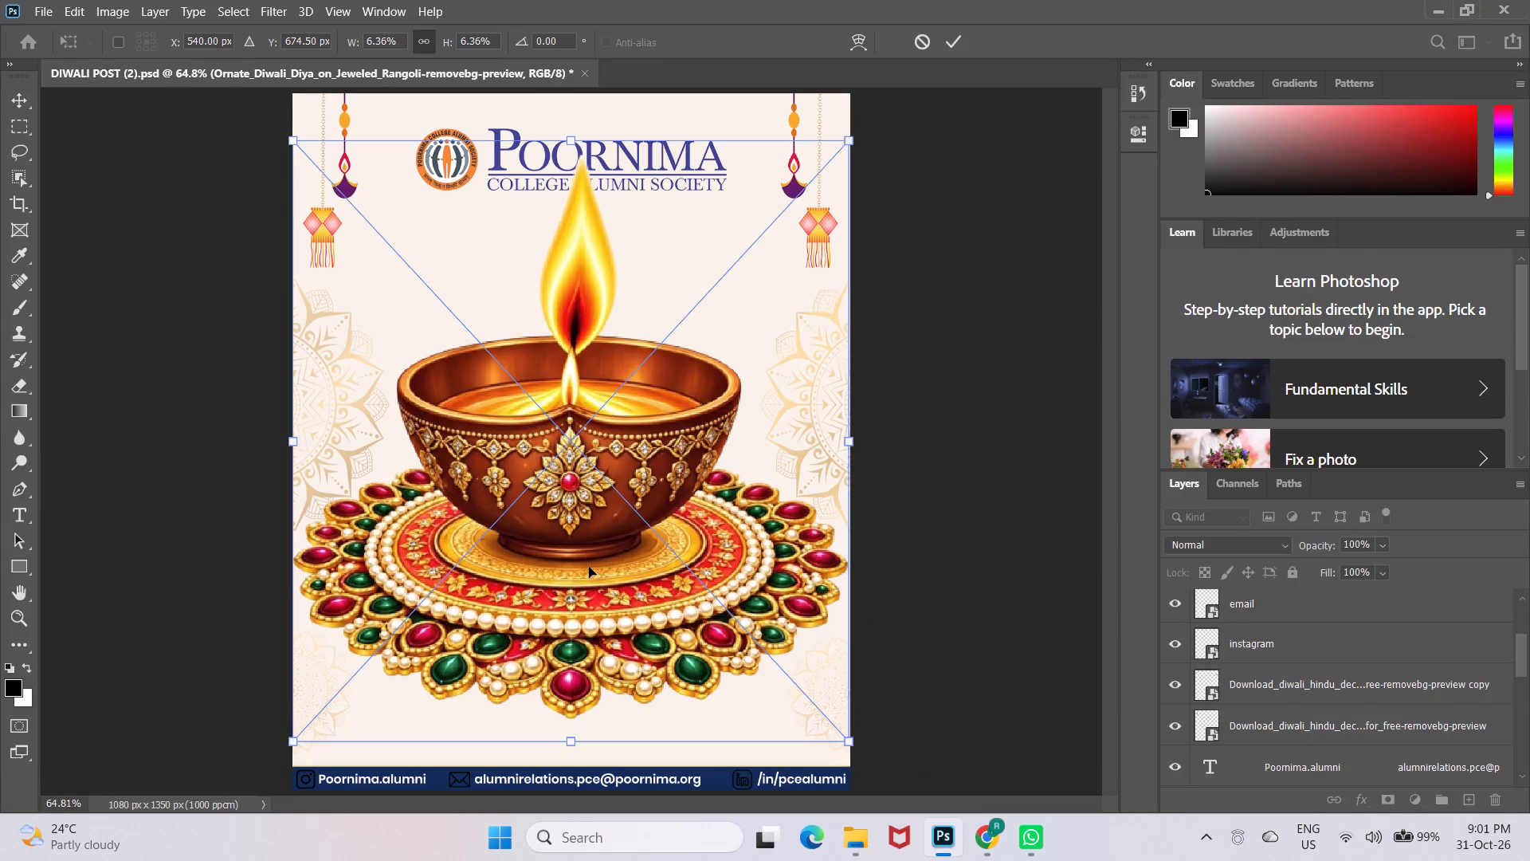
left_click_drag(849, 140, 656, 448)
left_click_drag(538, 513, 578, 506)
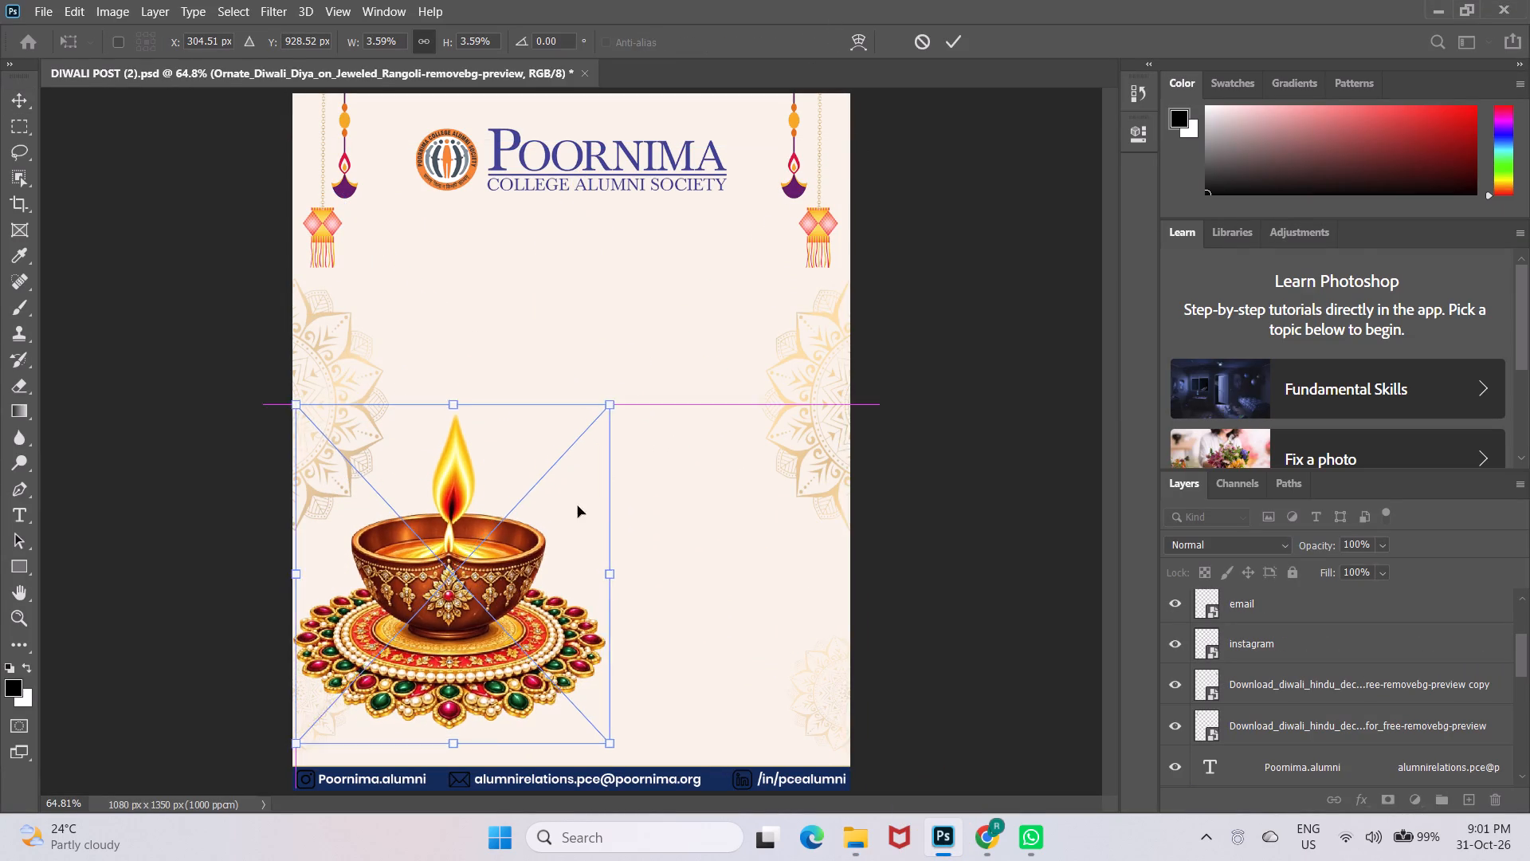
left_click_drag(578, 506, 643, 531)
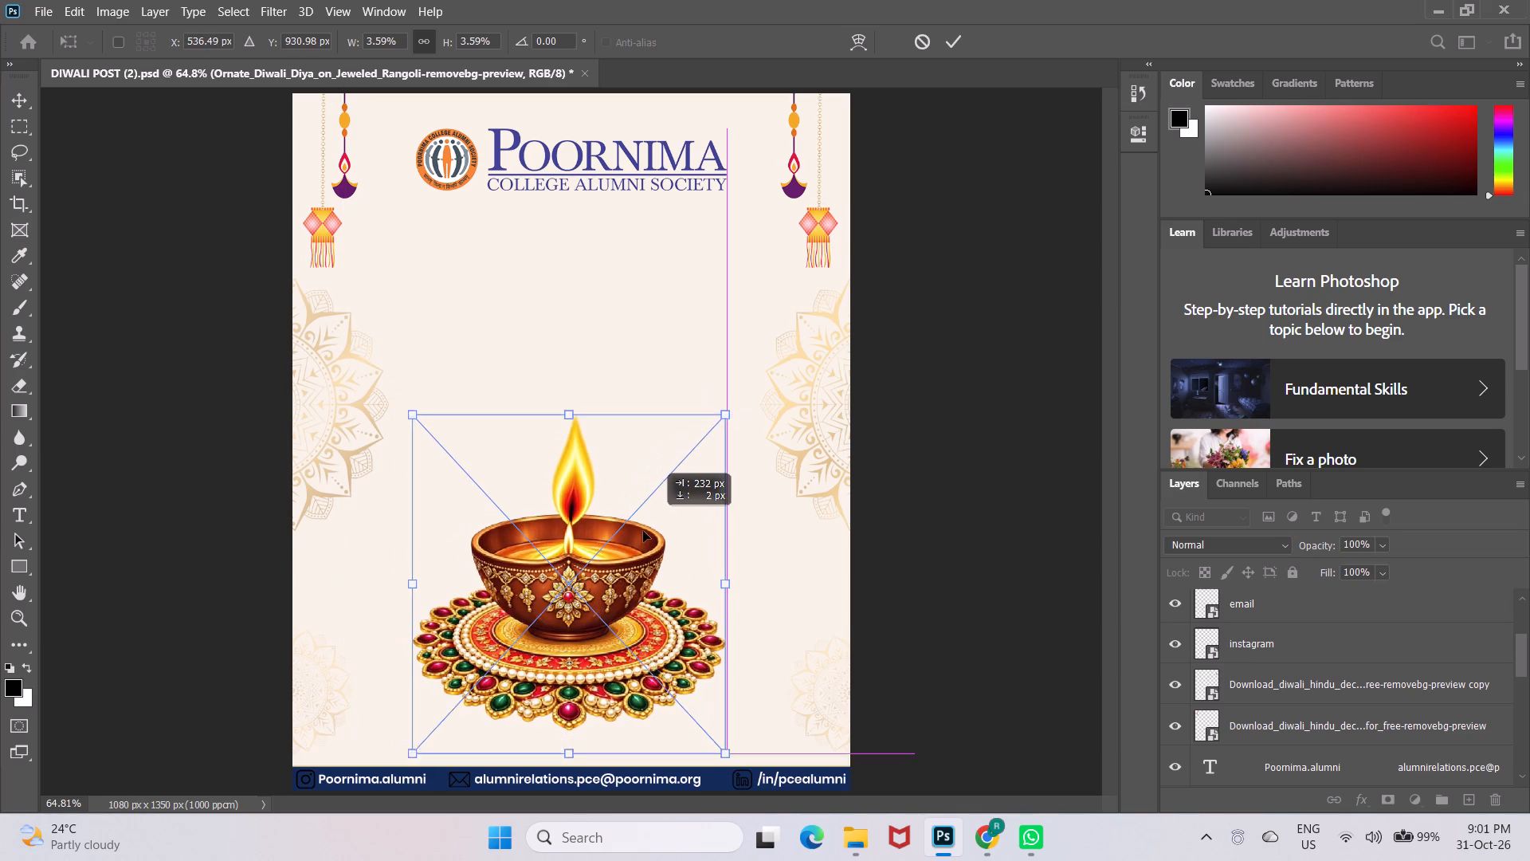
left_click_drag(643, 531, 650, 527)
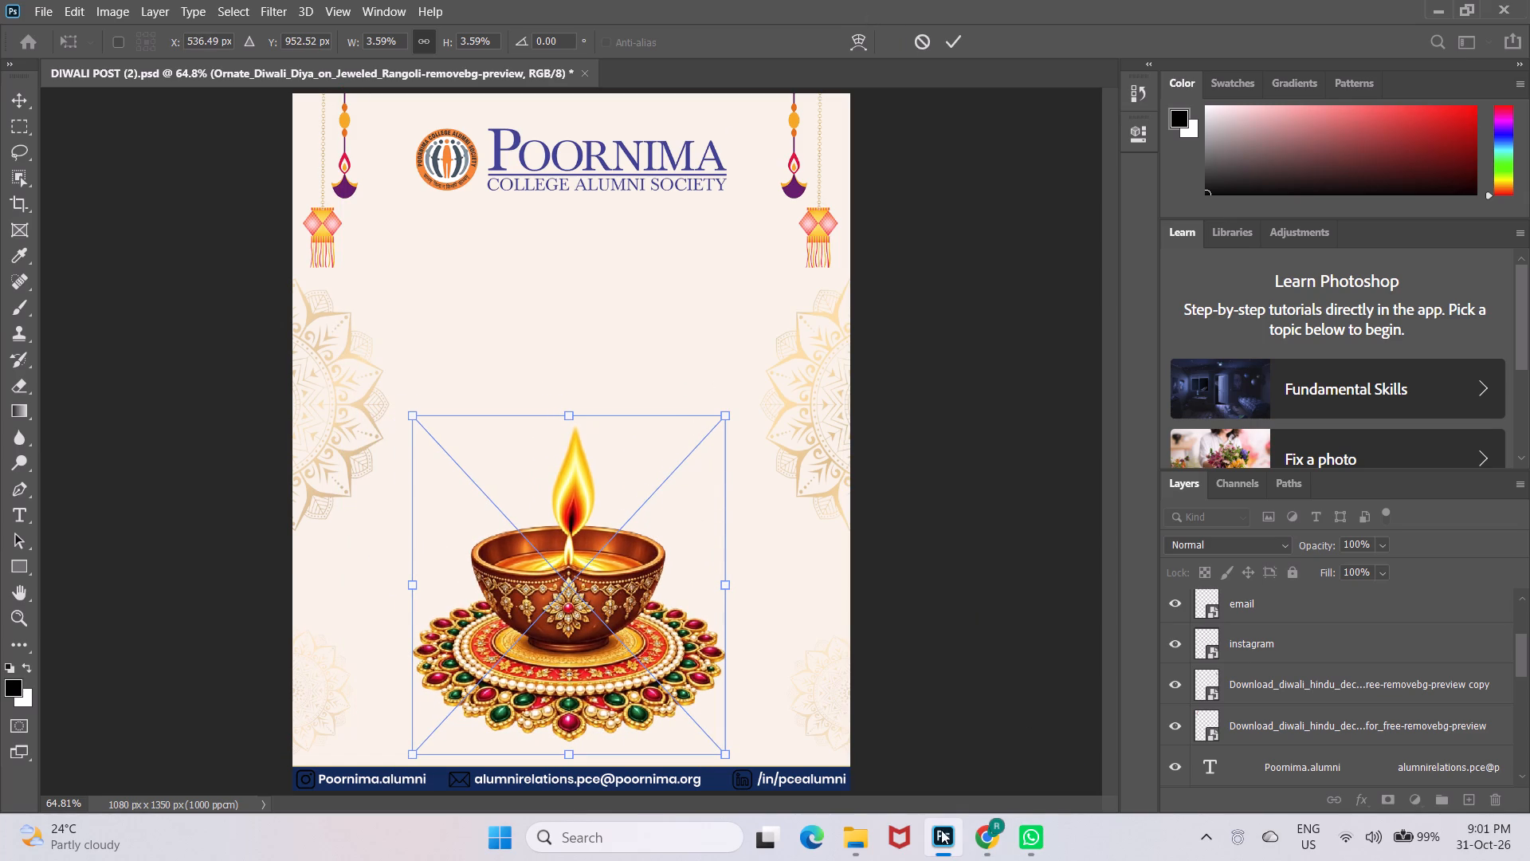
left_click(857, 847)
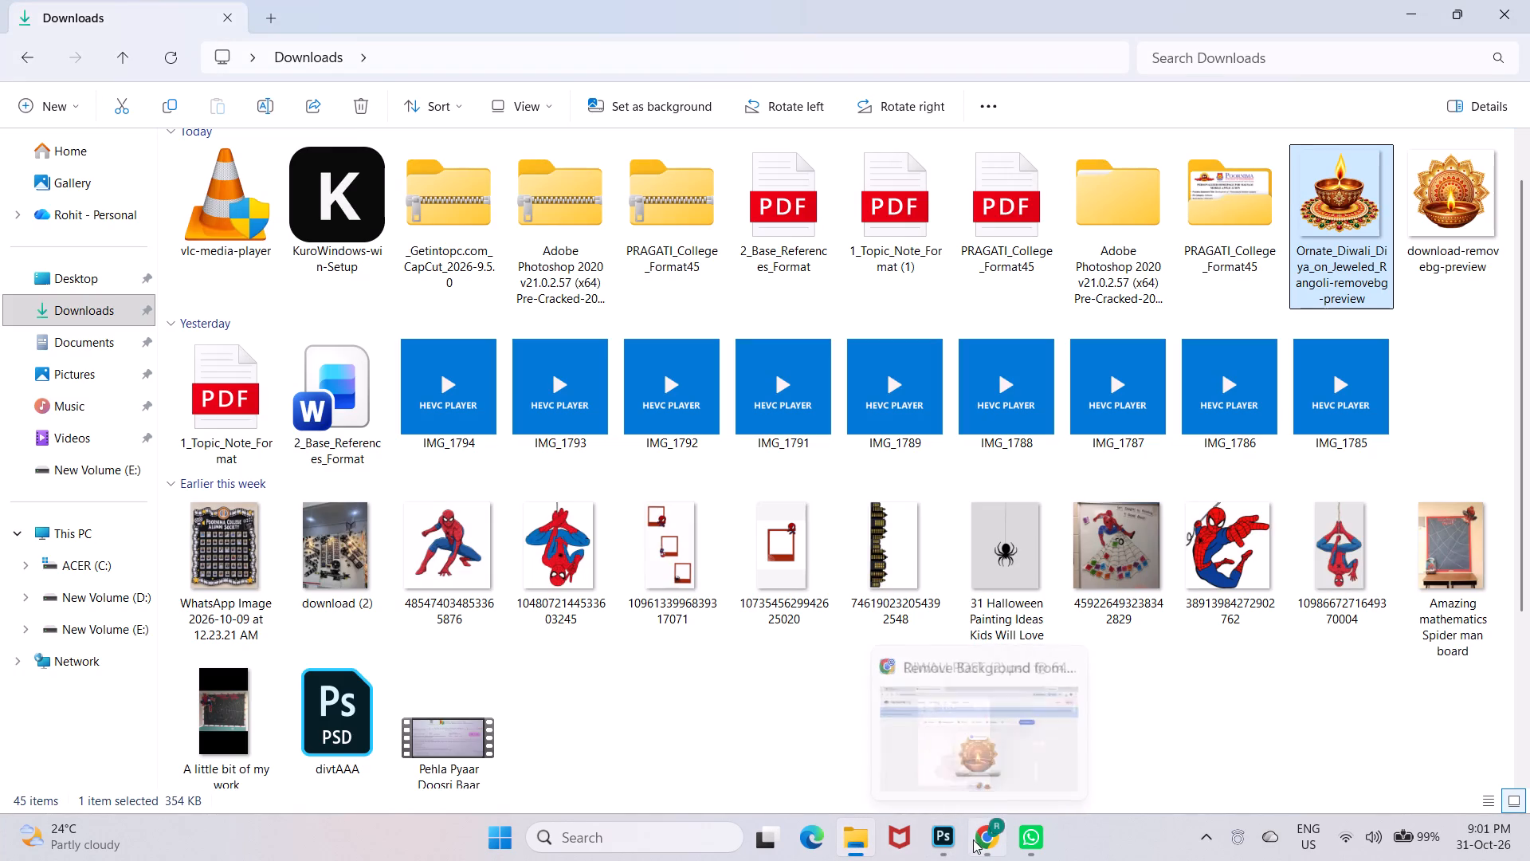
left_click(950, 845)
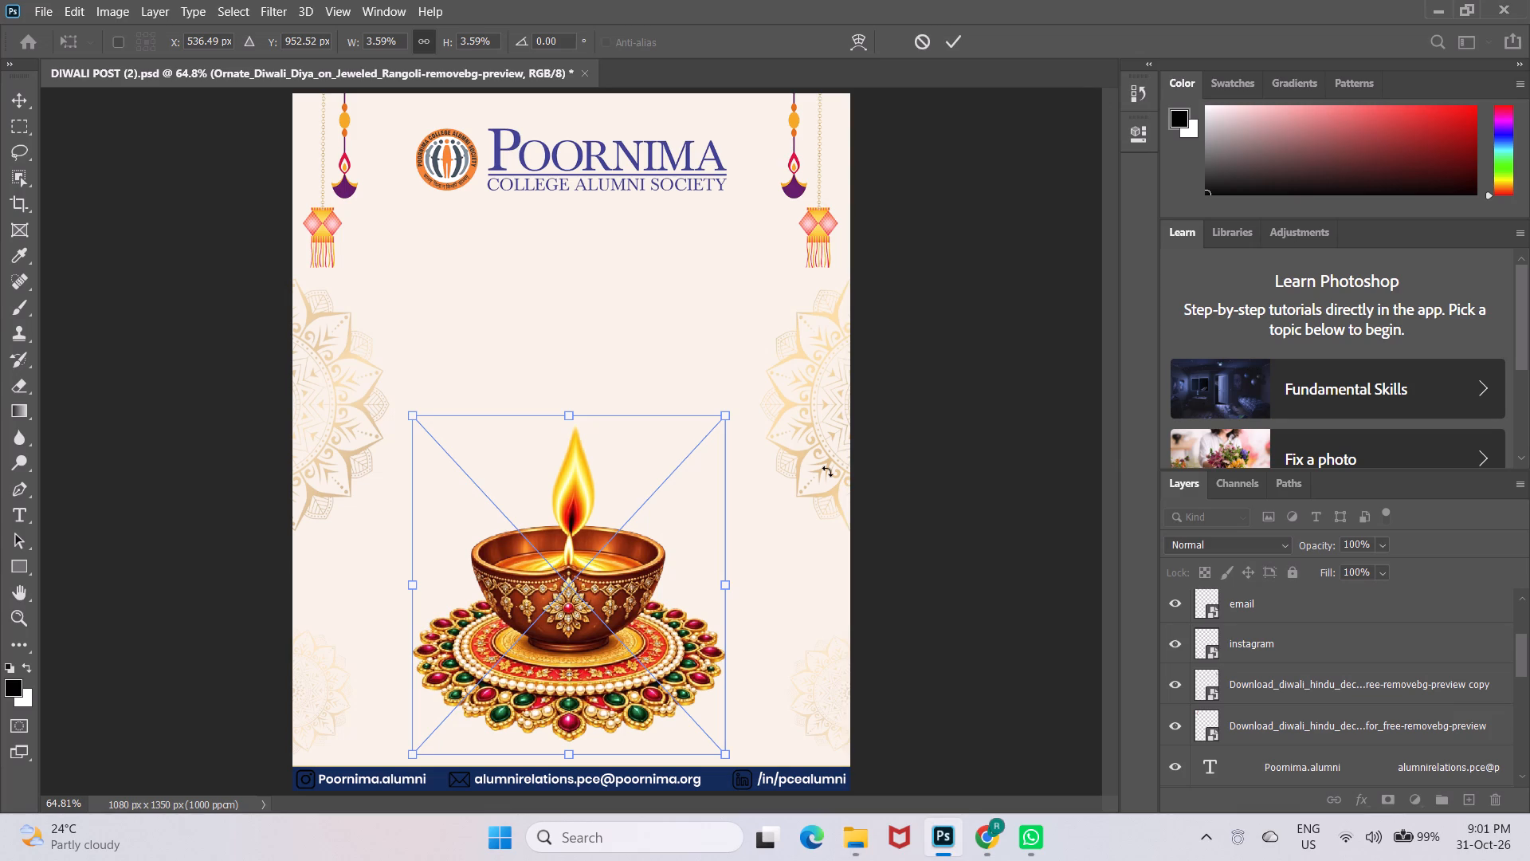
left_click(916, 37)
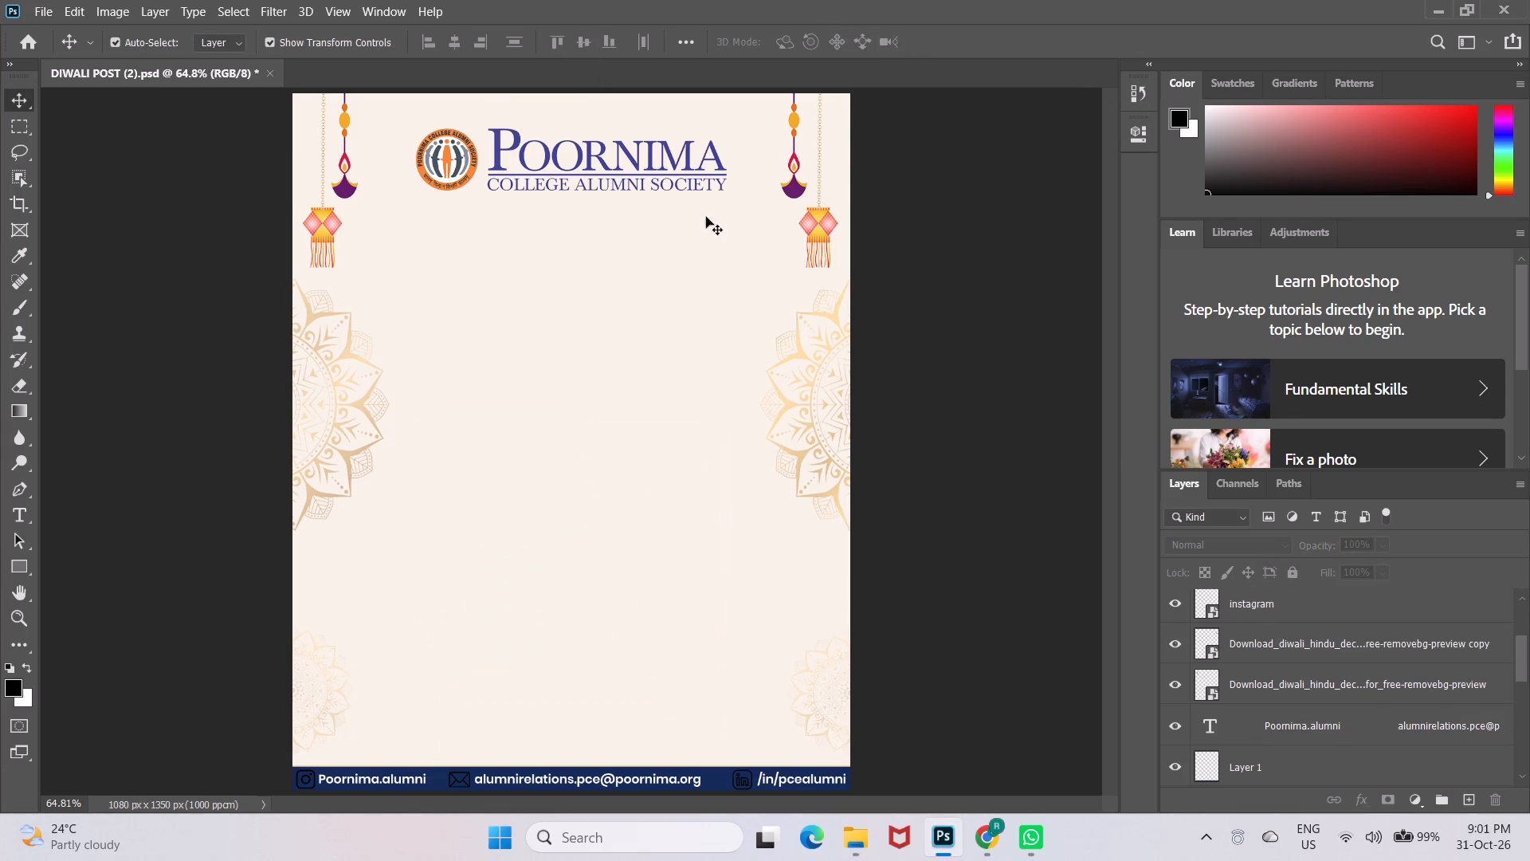
Duplicate the Background layer at the bottom of the layer stack.
left_click(682, 235)
scroll(1308, 646, "down", 7)
left_click(1304, 769)
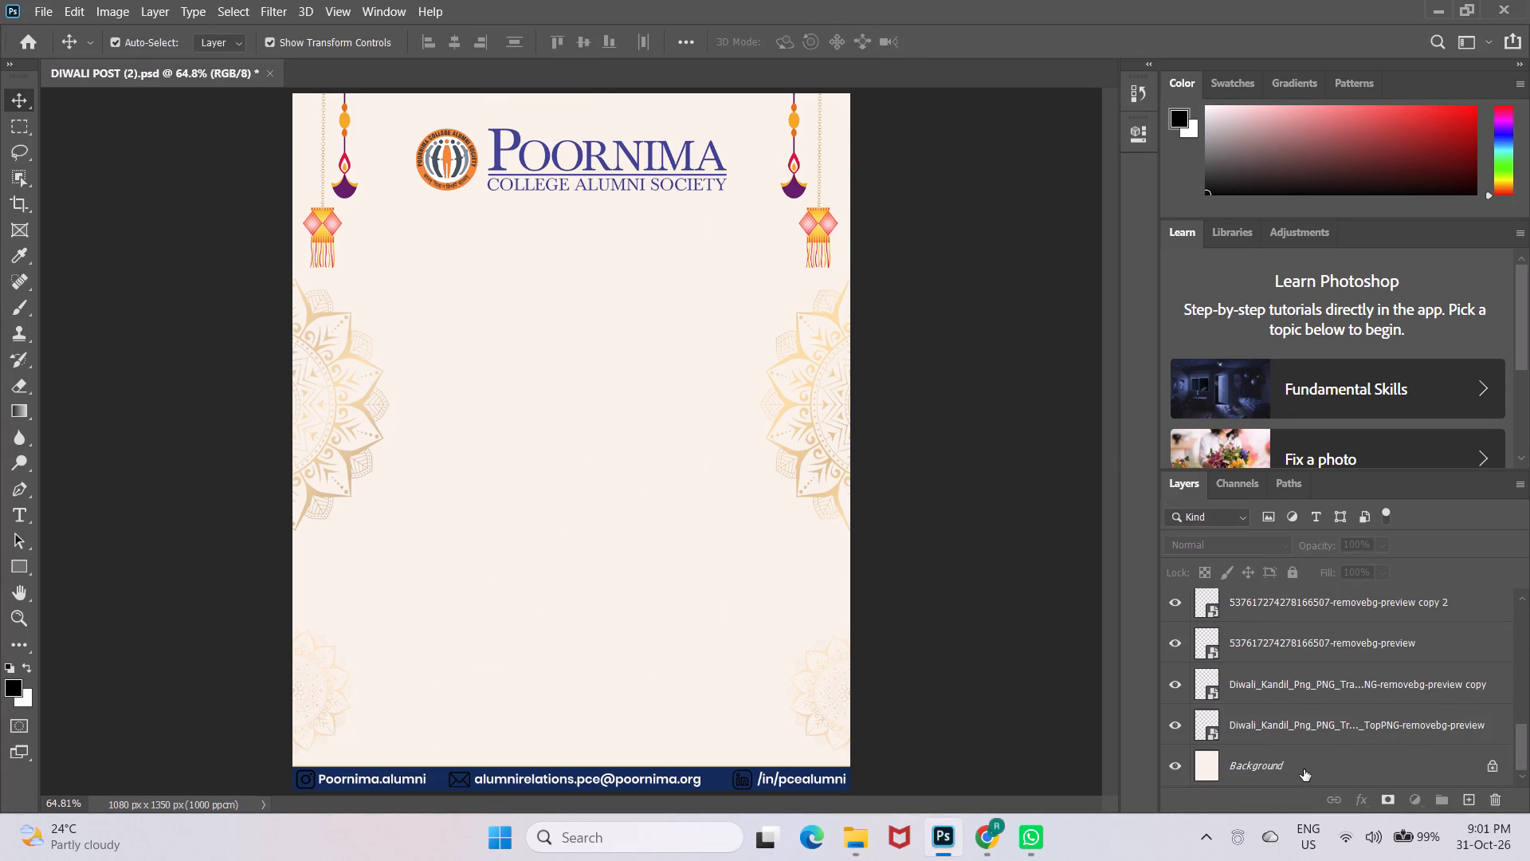
double_click(1304, 769)
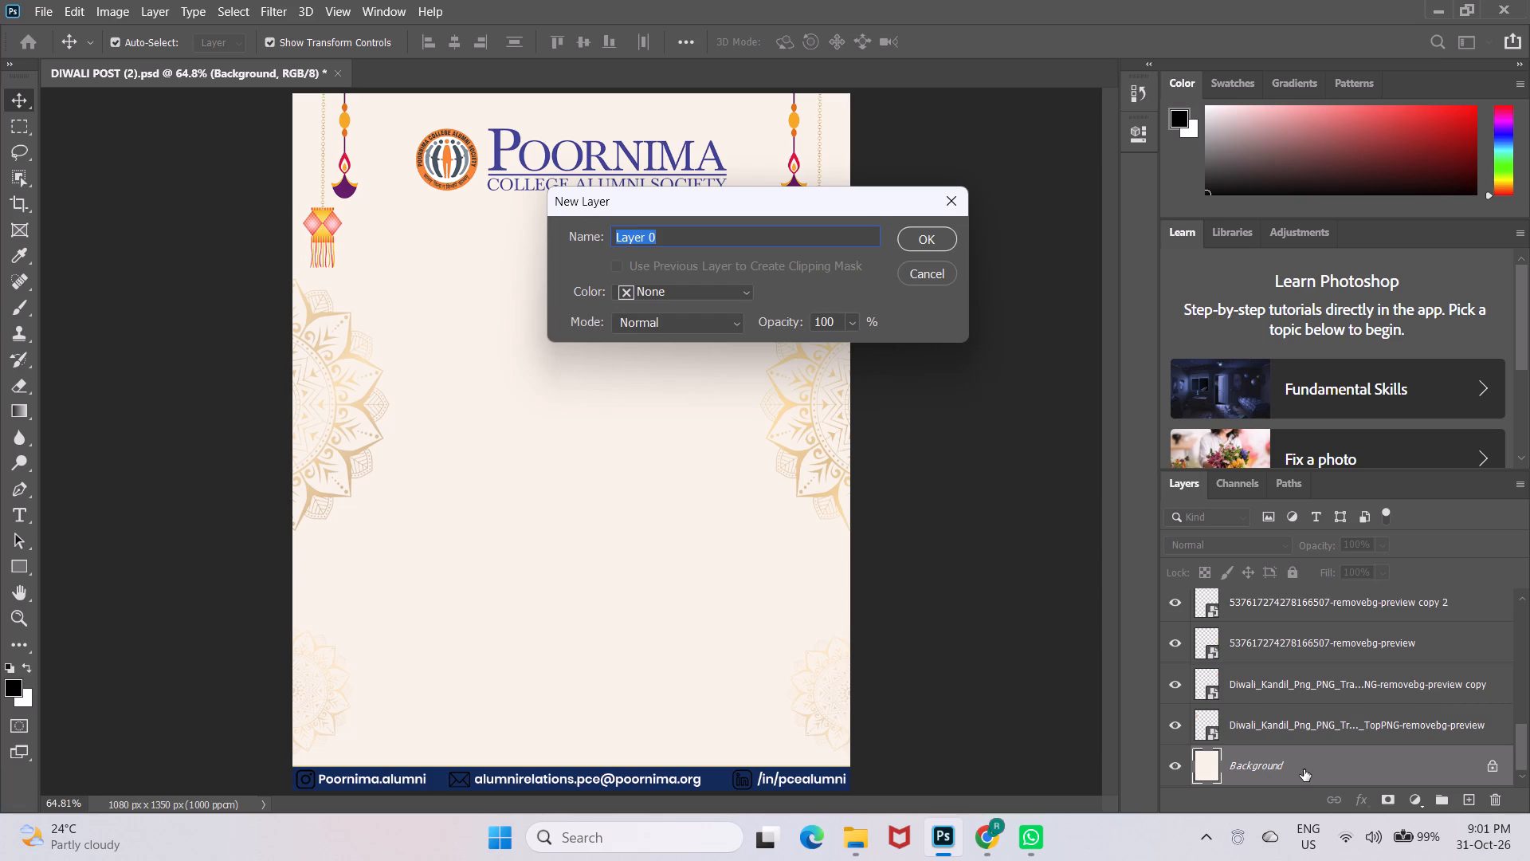
left_click(942, 202)
left_click_drag(1351, 757, 1387, 774)
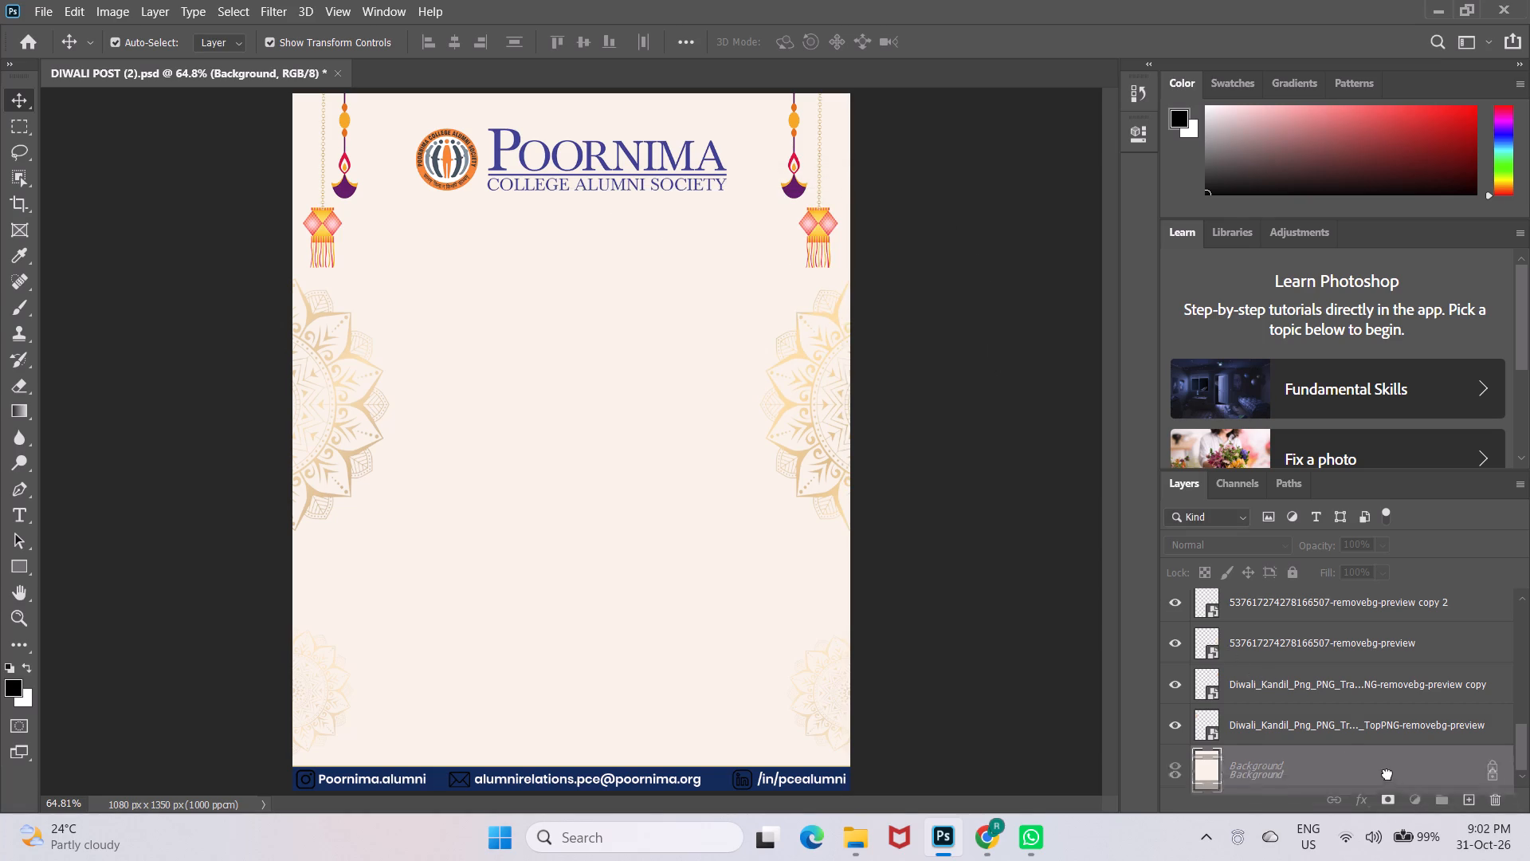
left_click_drag(1387, 774, 1438, 791)
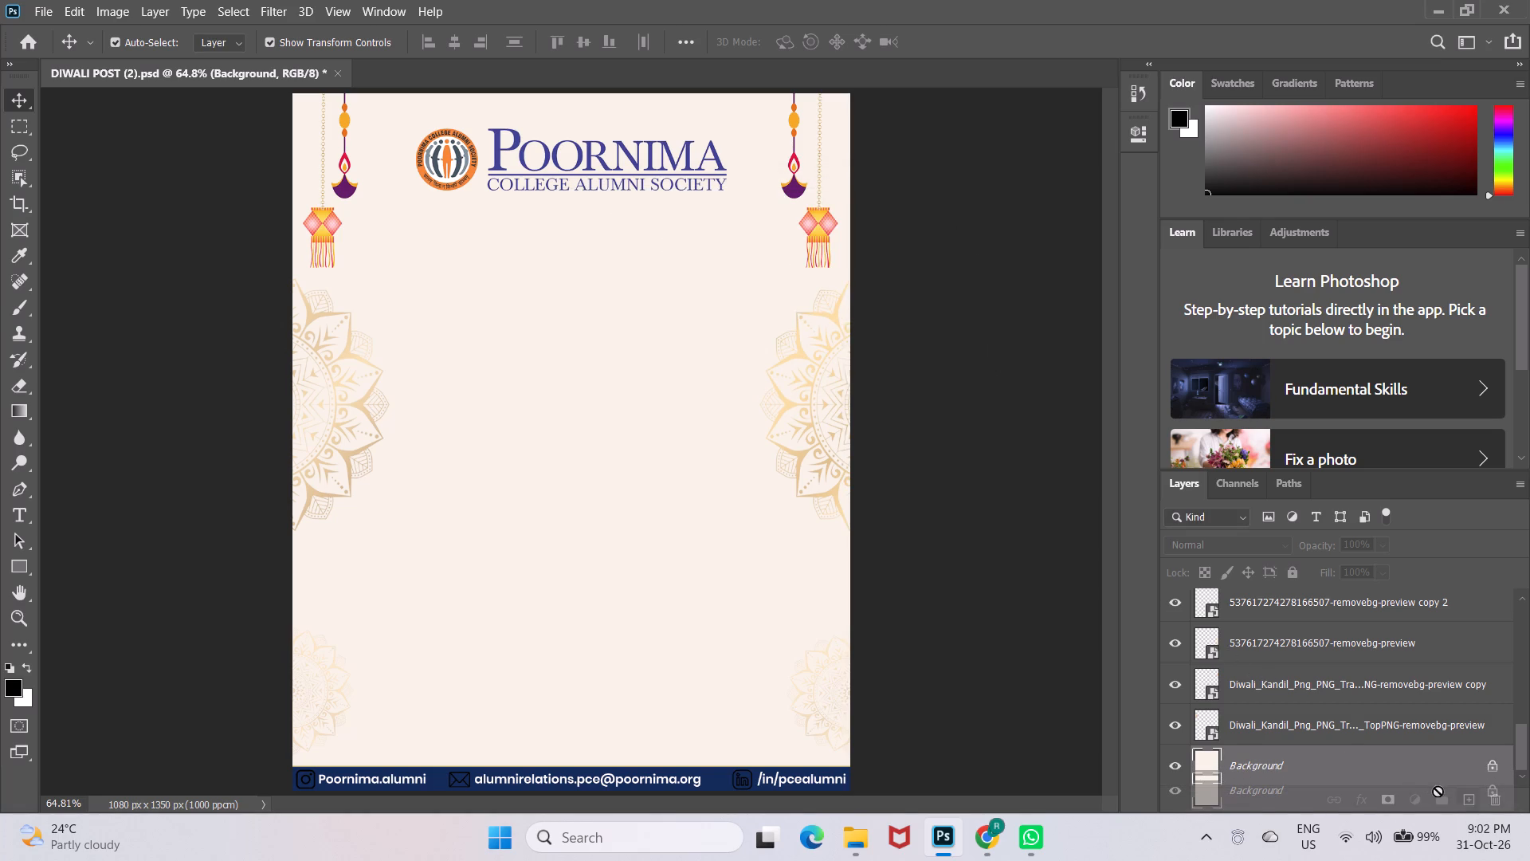
left_click_drag(1438, 791, 1470, 800)
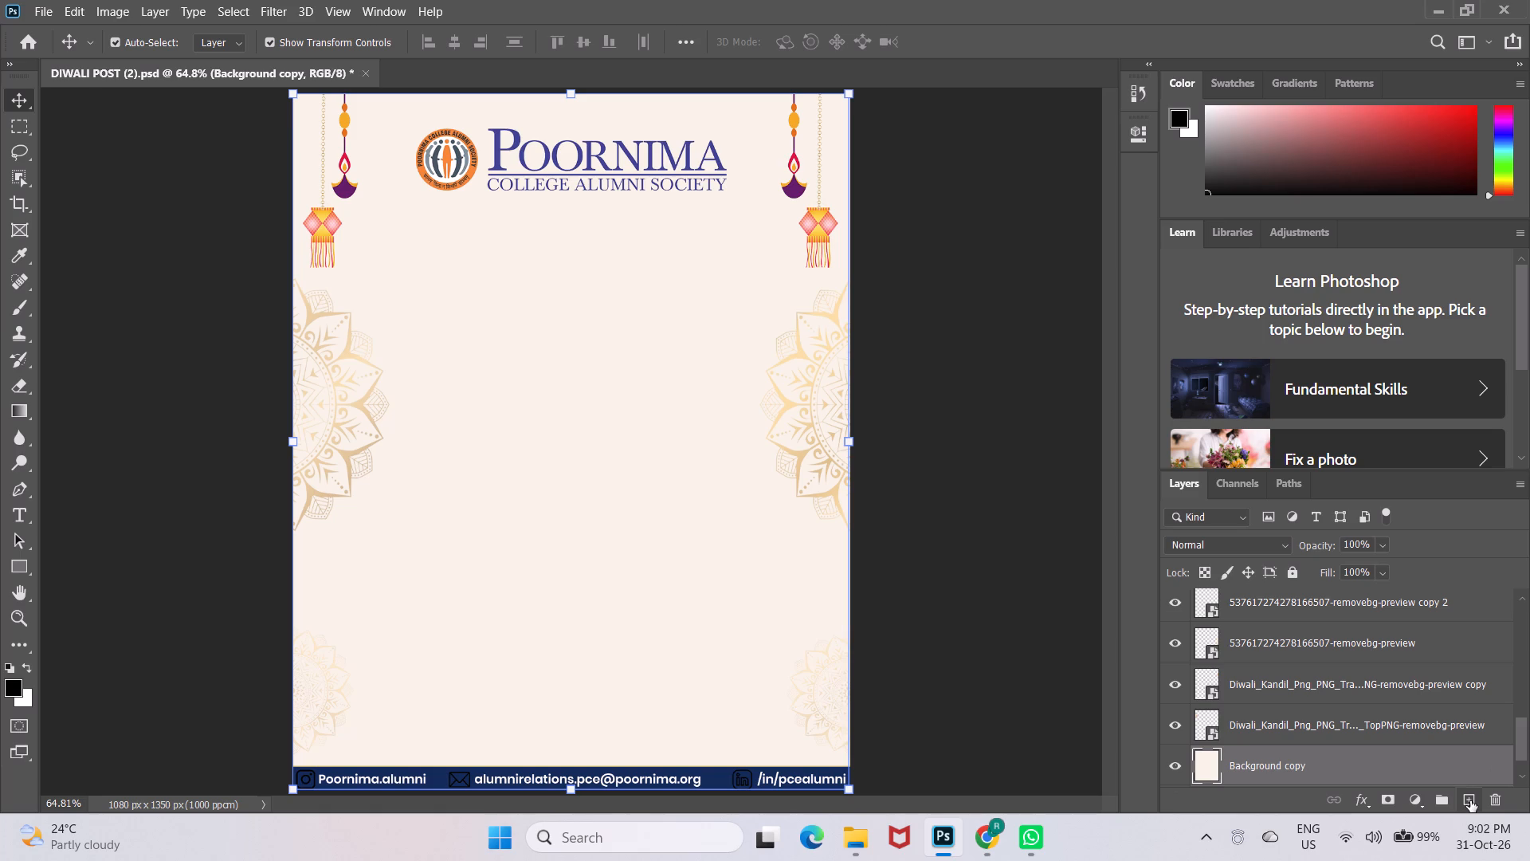
Open the layer style settings of the duplicated background layer and enable the Texture effect under Bevel & Emboss.
left_click(1401, 769)
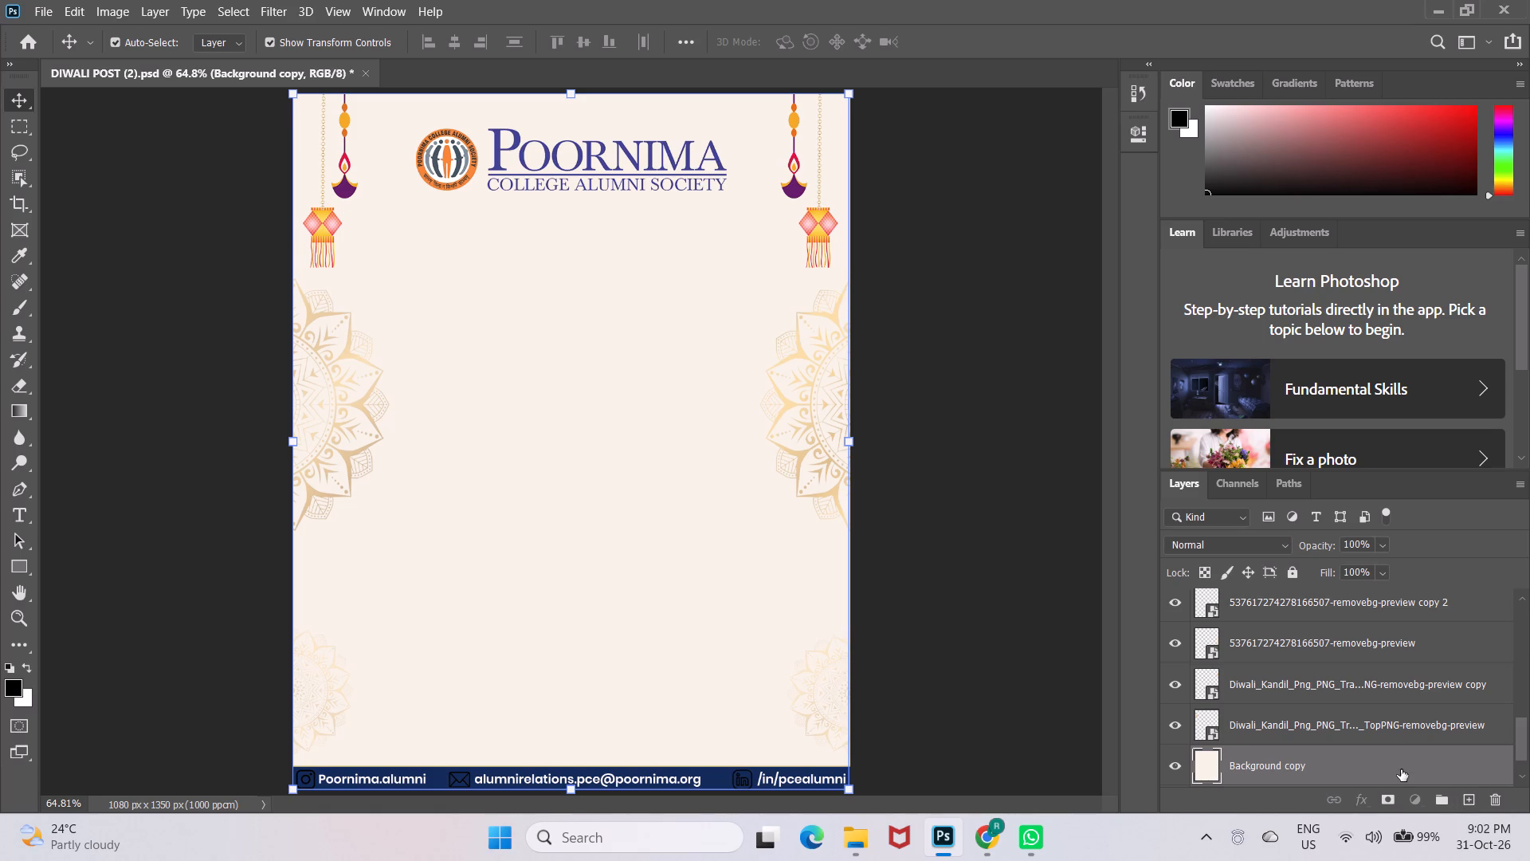
double_click(1401, 769)
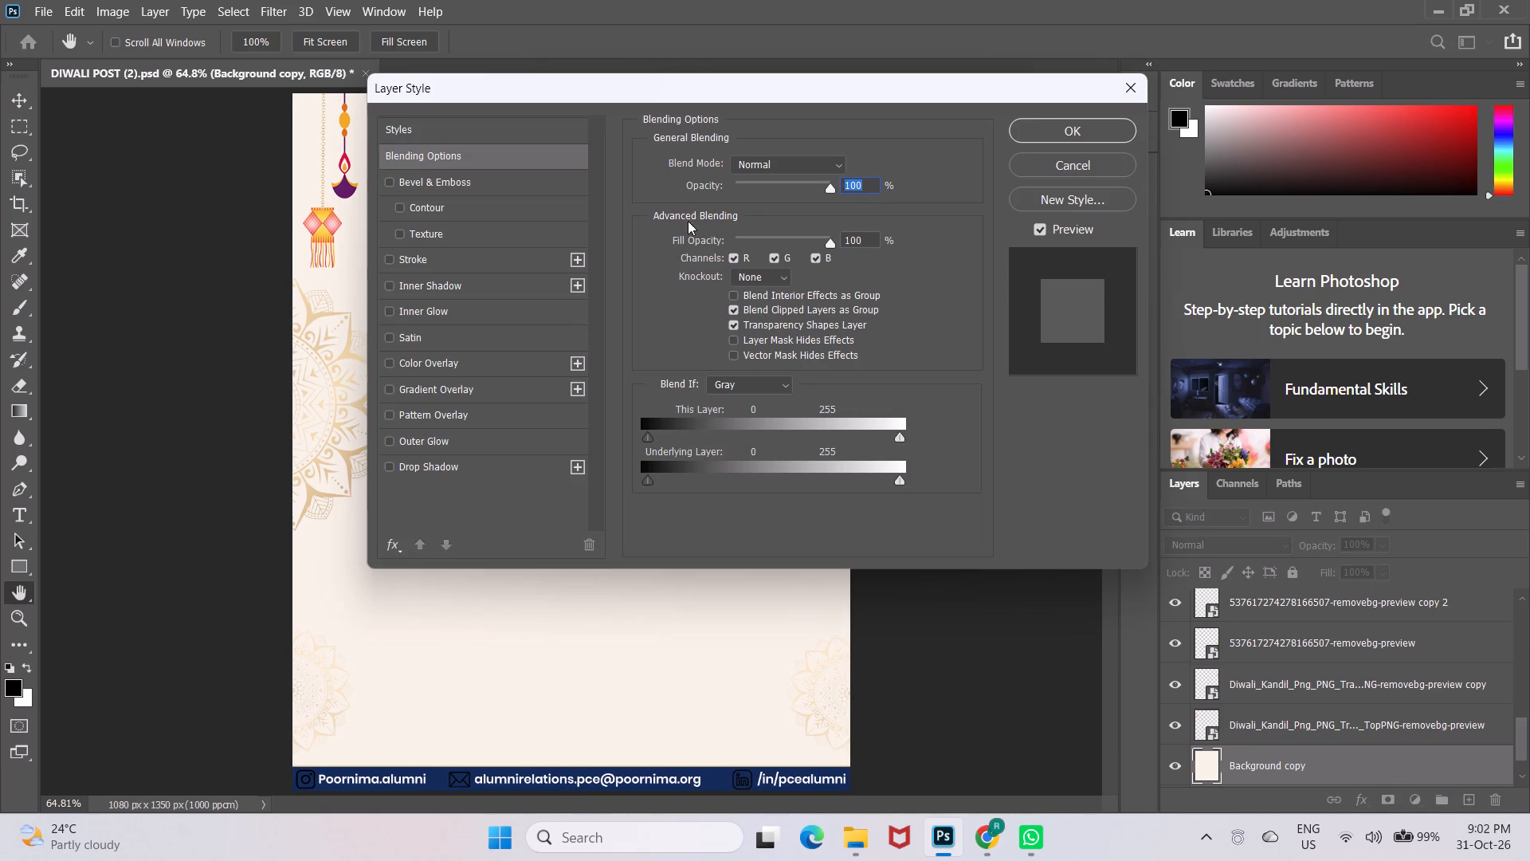
left_click_drag(763, 88, 1113, 96)
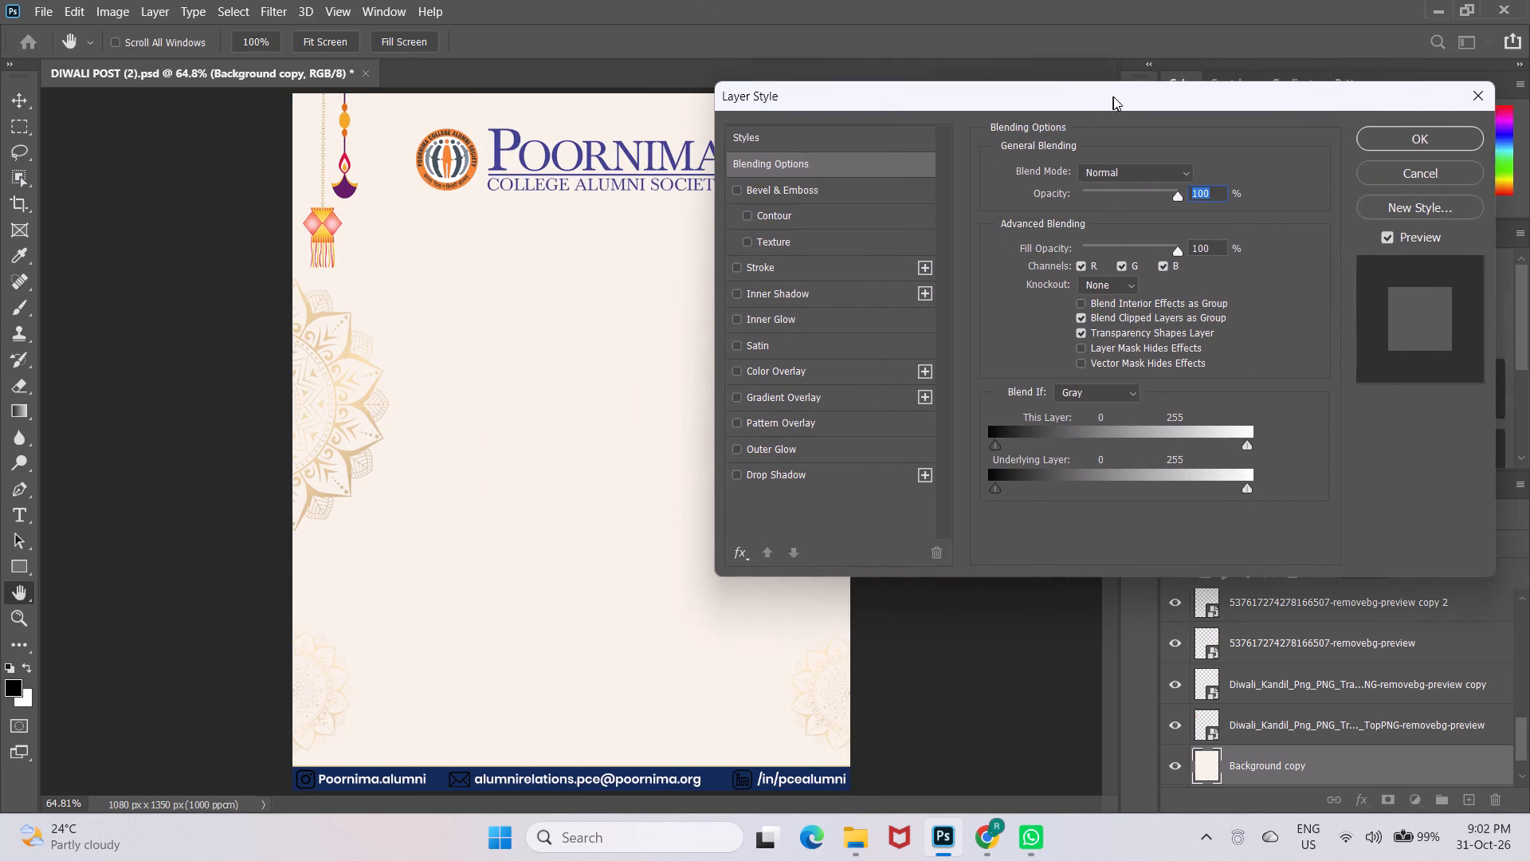
left_click_drag(1113, 96, 1203, 105)
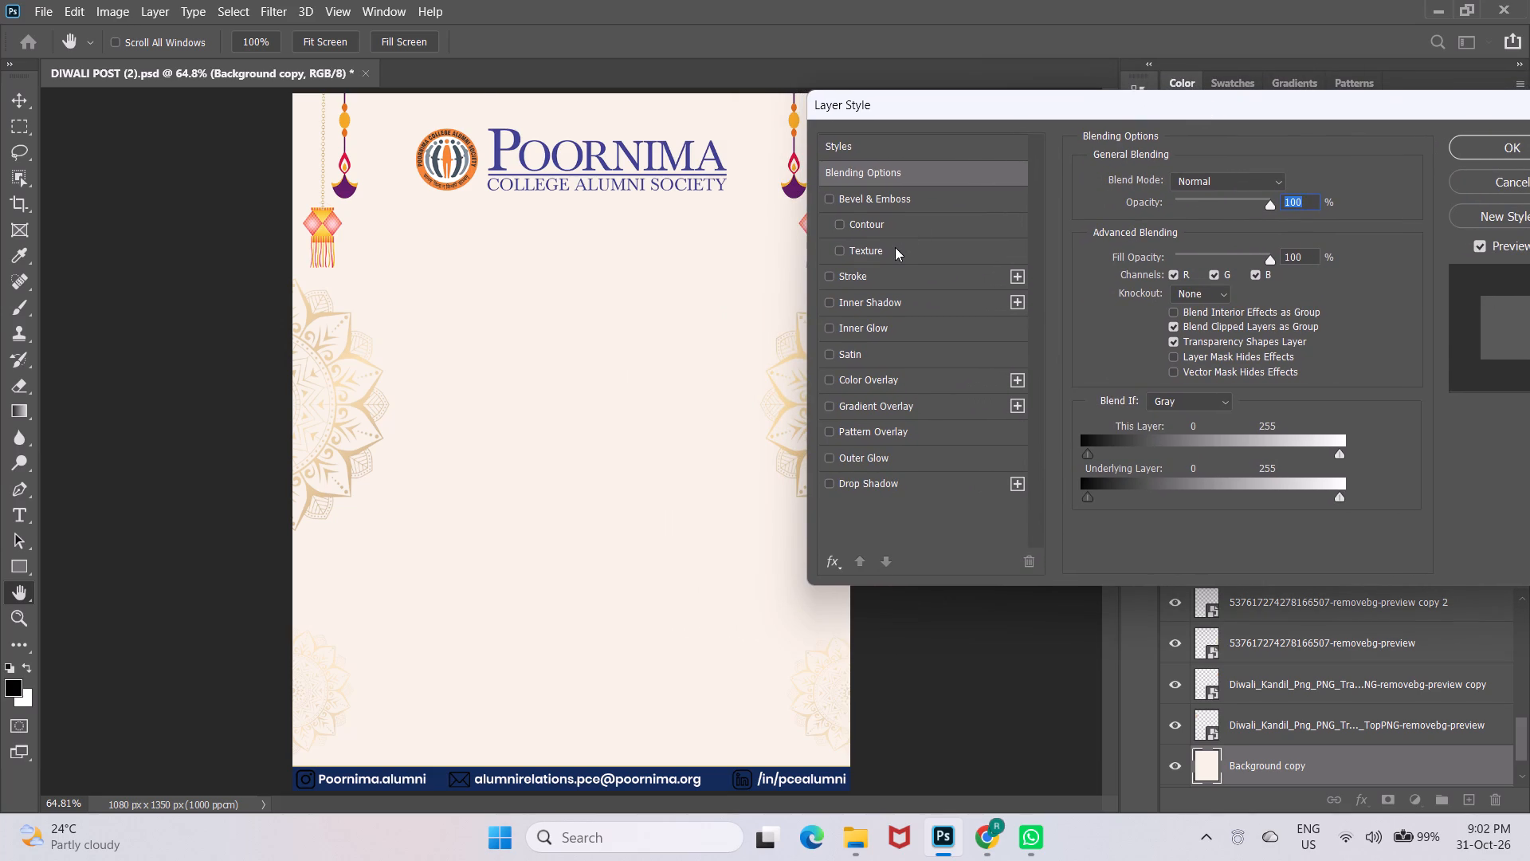
left_click(895, 247)
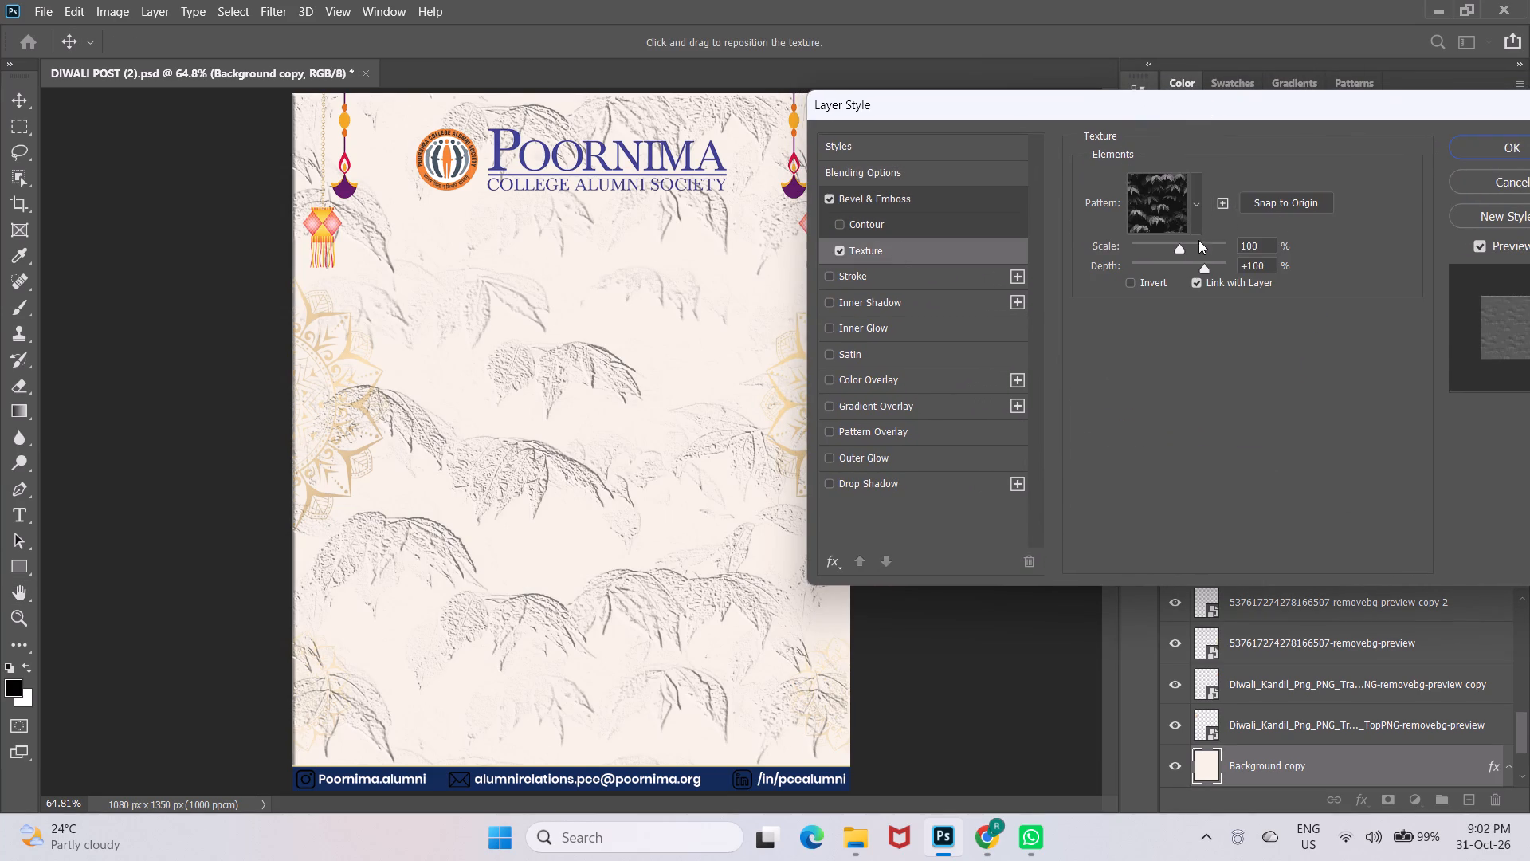
Look through the Trees, Grass and Water pattern groups for an alternative texture pattern for the duplicated background layer.
left_click(1195, 198)
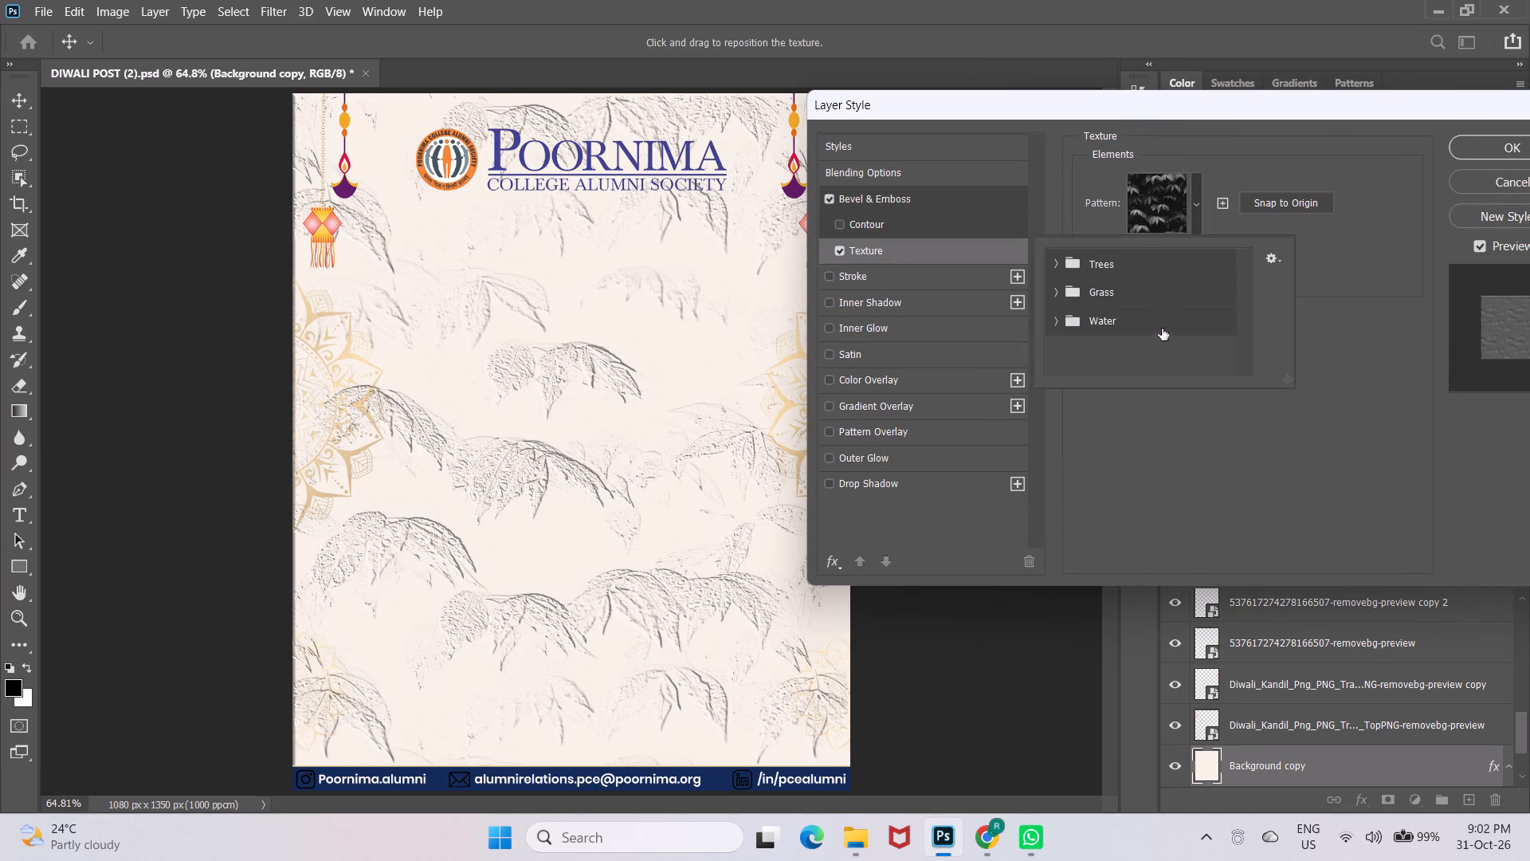
scroll(1152, 299, "down", 1)
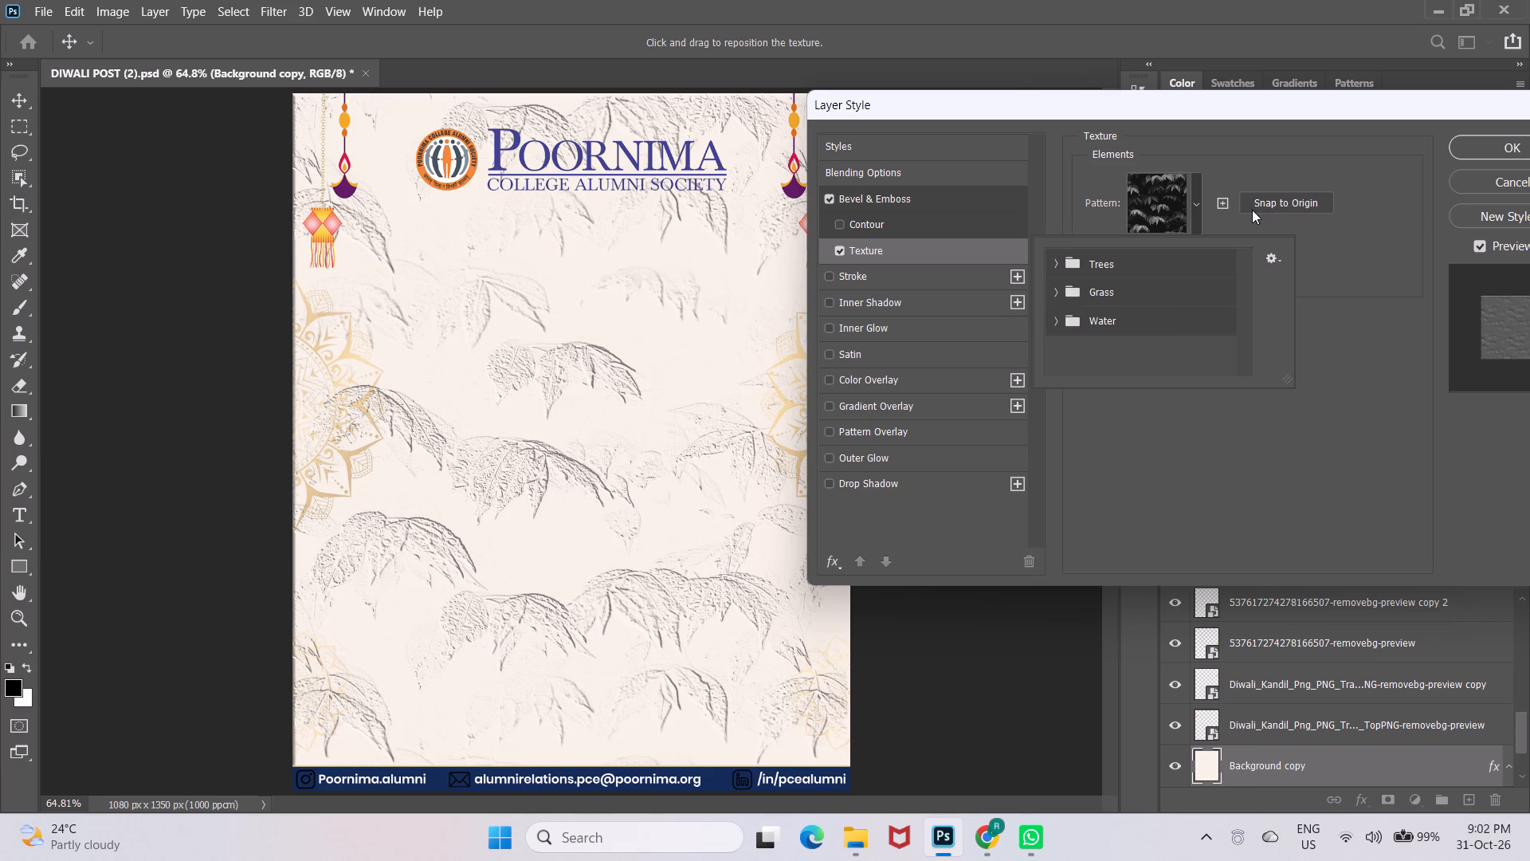
left_click(1252, 210)
left_click(1264, 197)
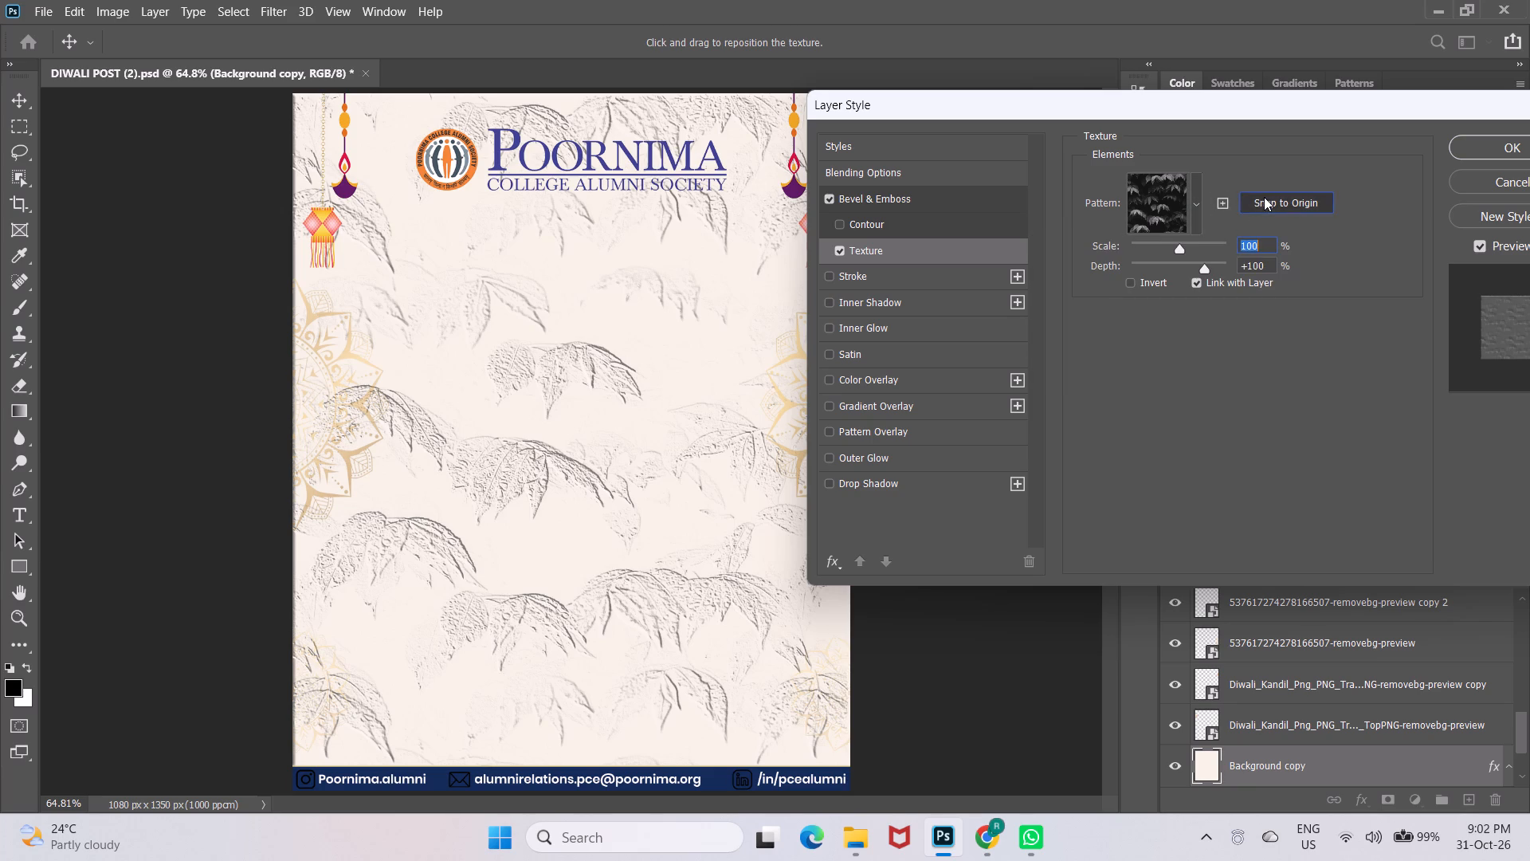
left_click(1227, 228)
left_click_drag(1374, 334, 1210, 320)
left_click_drag(1210, 320, 1294, 105)
left_click_drag(1294, 105, 1136, 98)
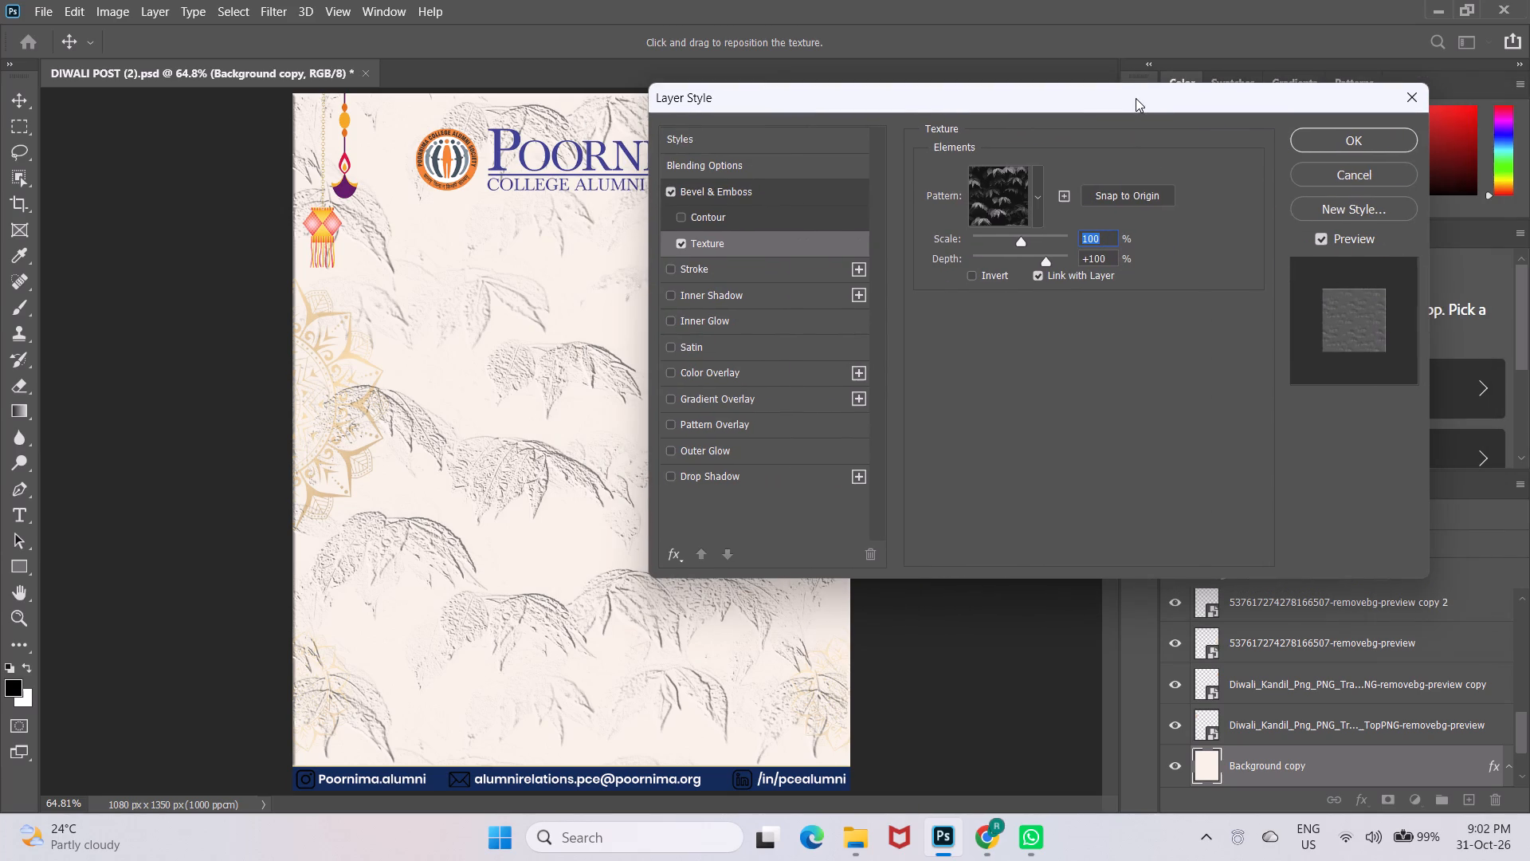
left_click(1358, 302)
left_click(1045, 187)
left_click(1042, 187)
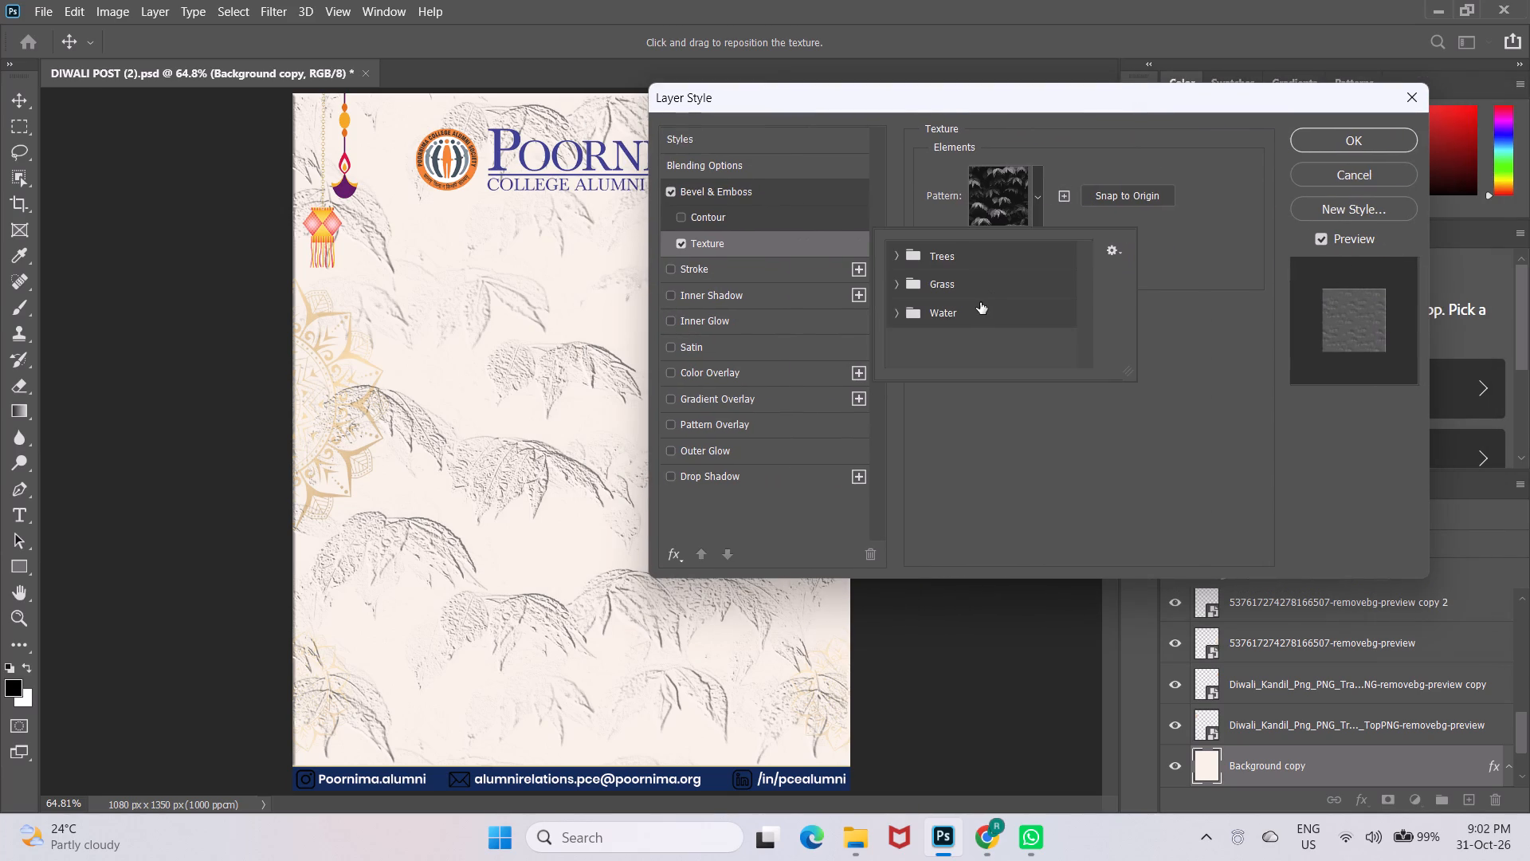
left_click(975, 305)
double_click(936, 313)
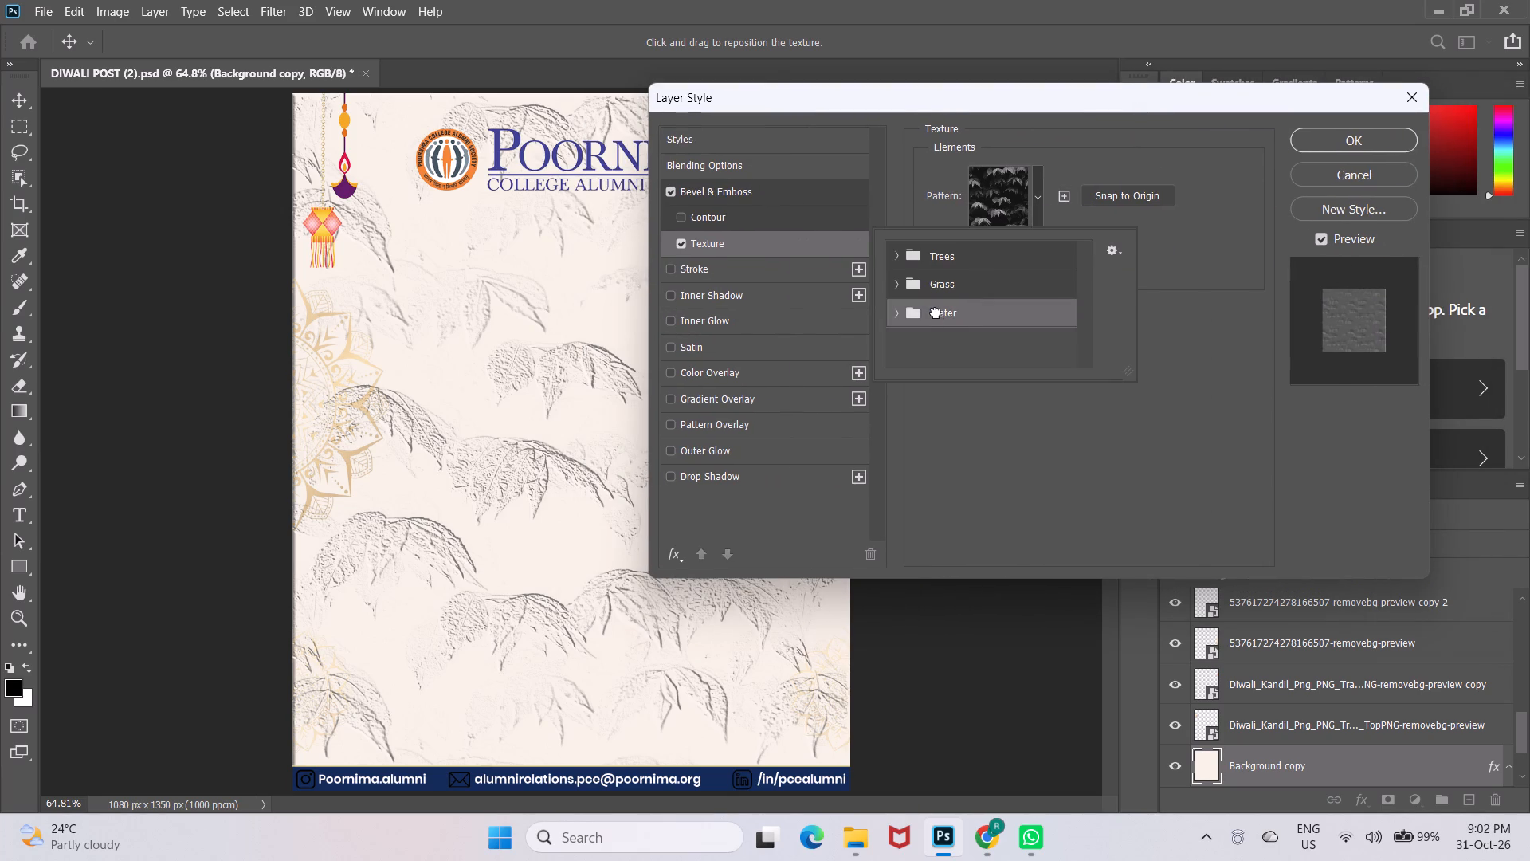
left_click(1032, 191)
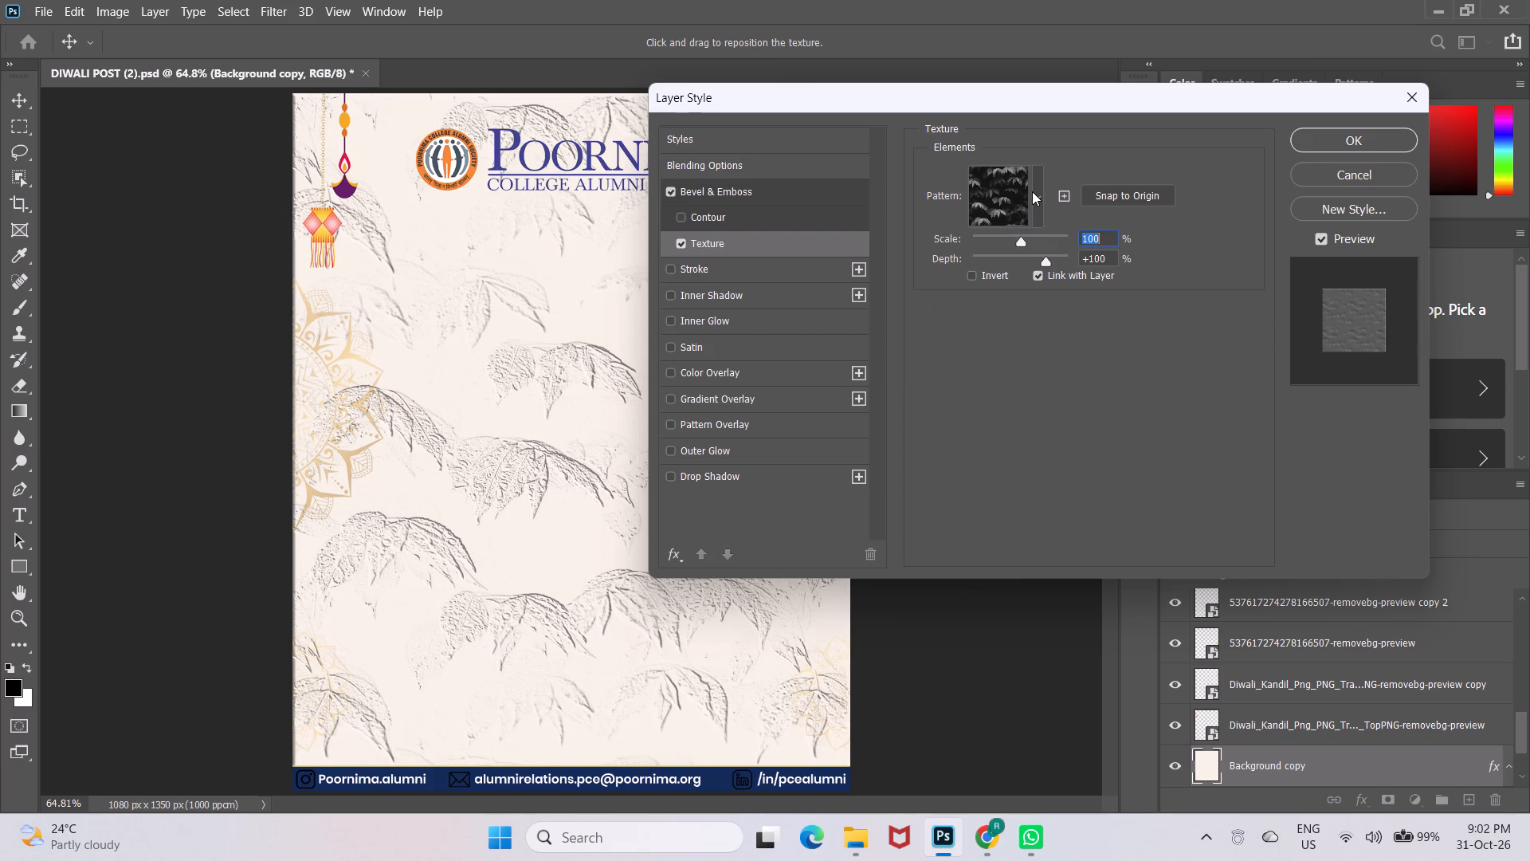
left_click(905, 311)
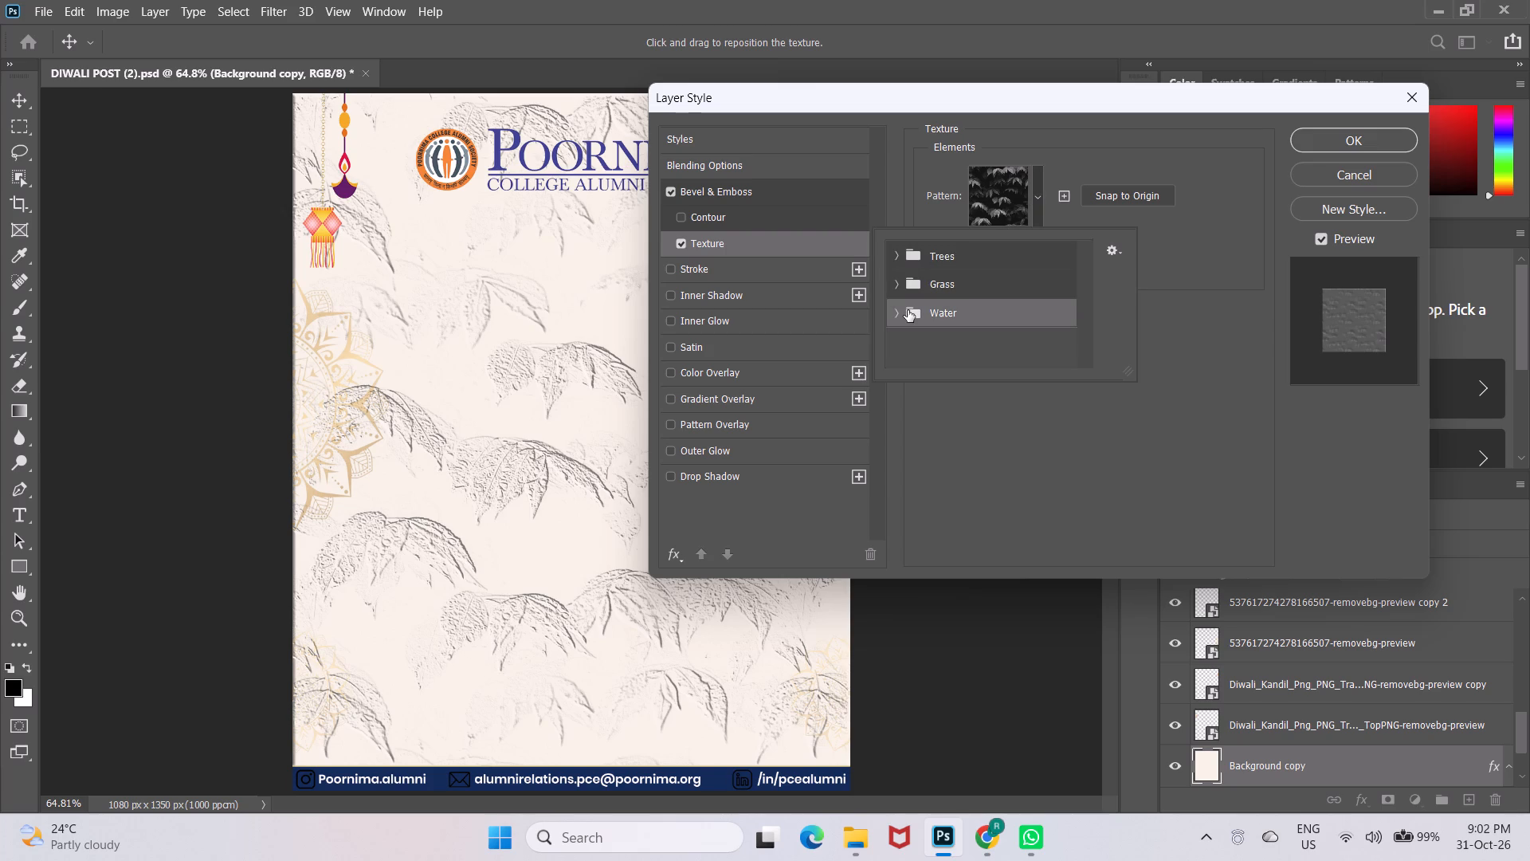
left_click(908, 310)
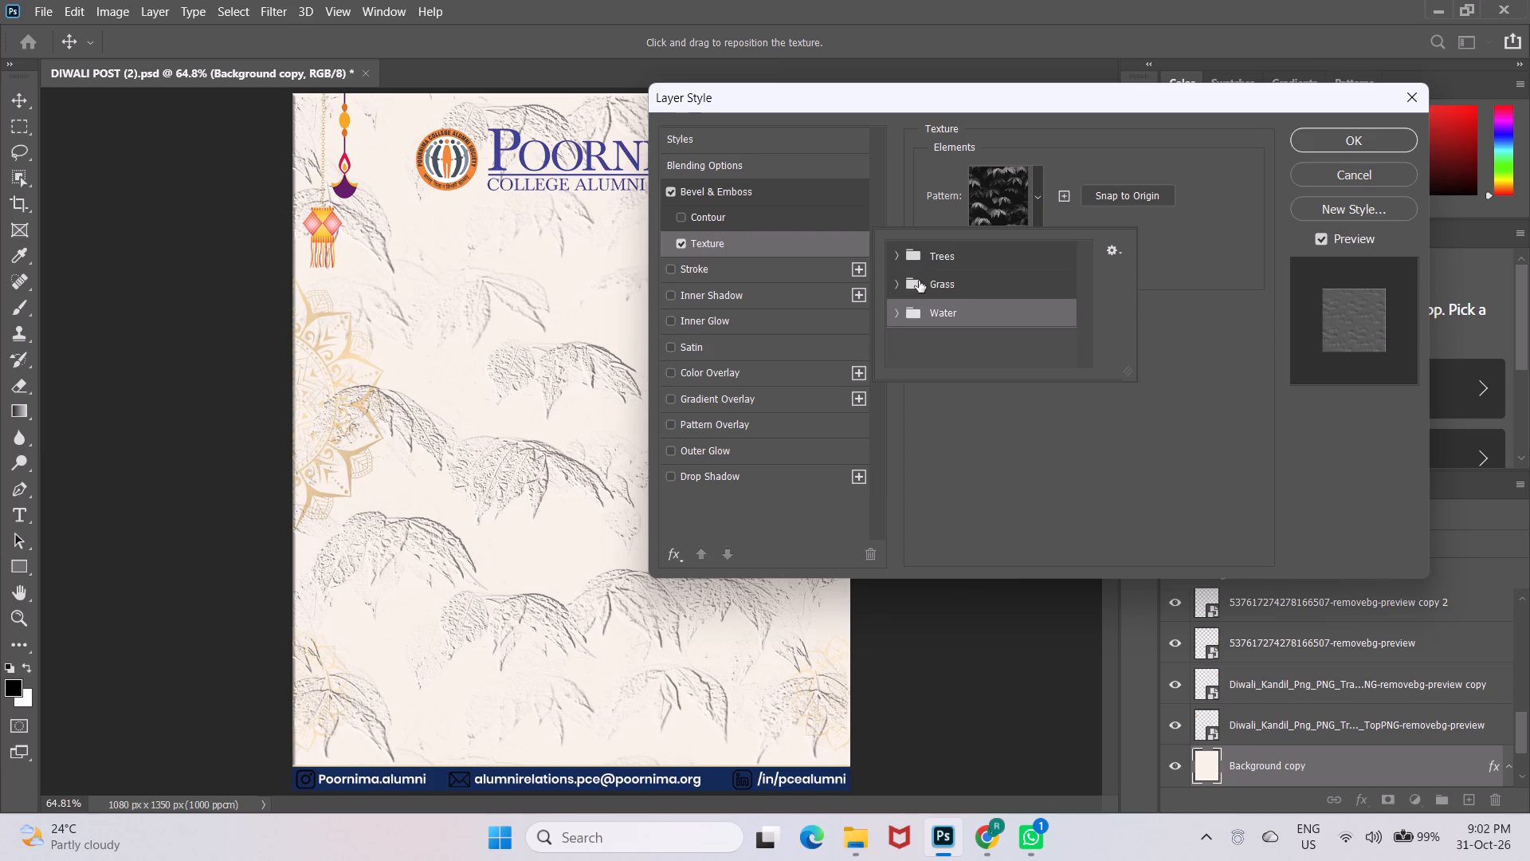
left_click(920, 280)
double_click(920, 280)
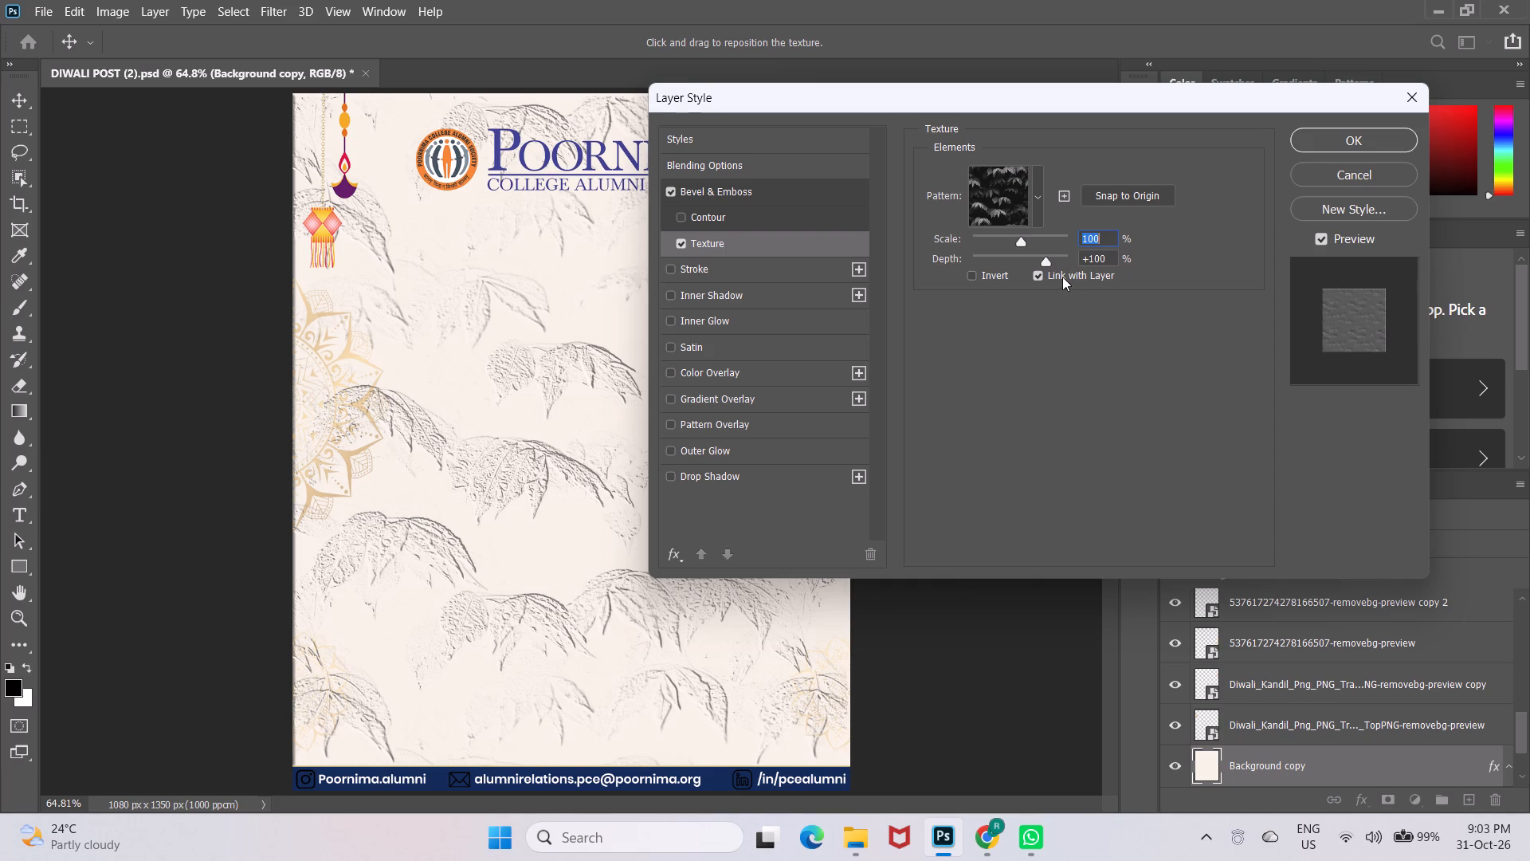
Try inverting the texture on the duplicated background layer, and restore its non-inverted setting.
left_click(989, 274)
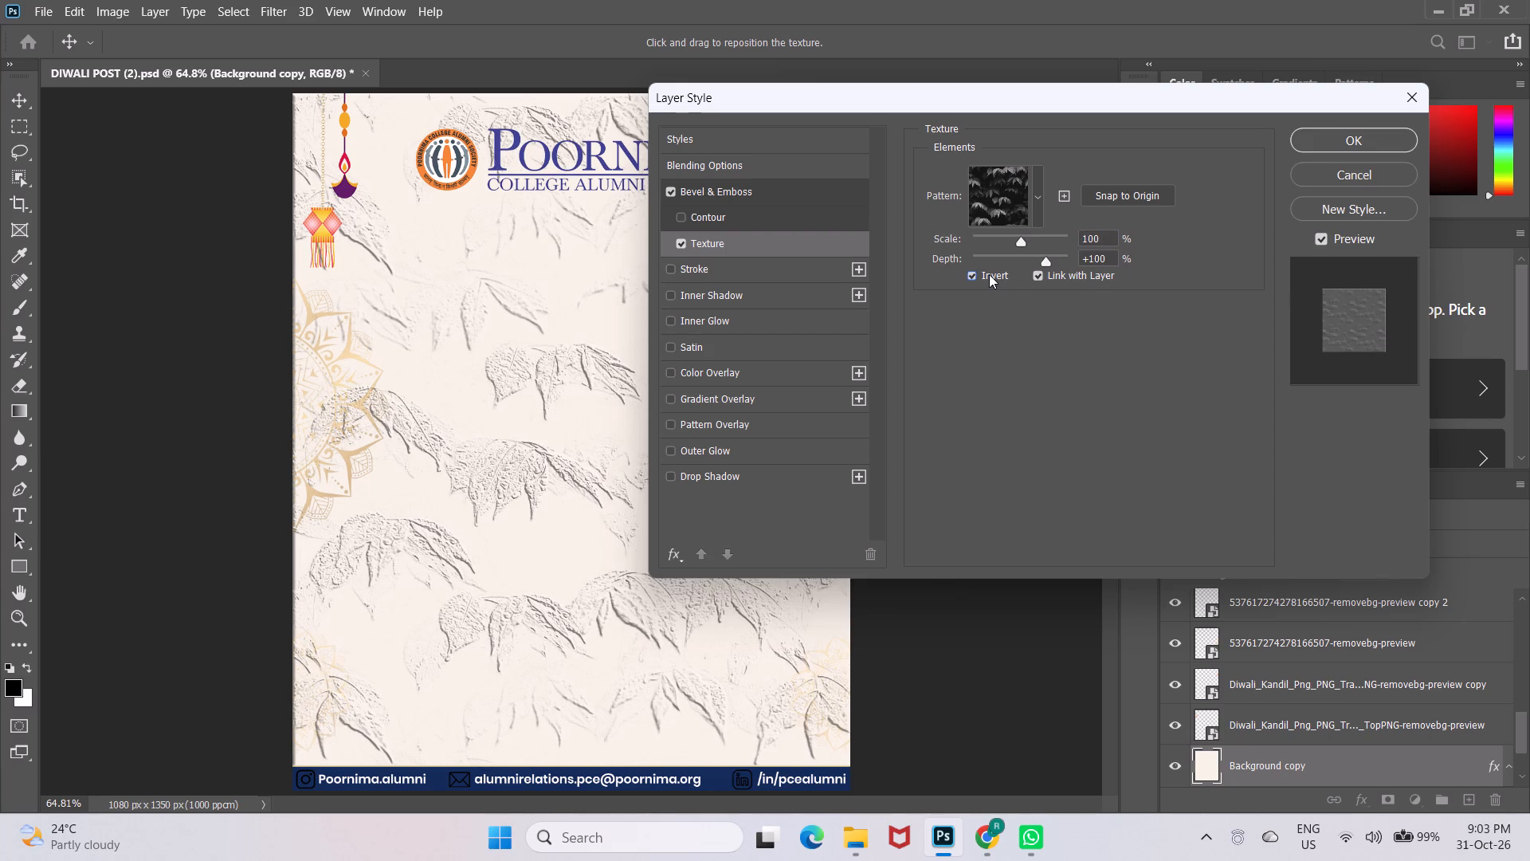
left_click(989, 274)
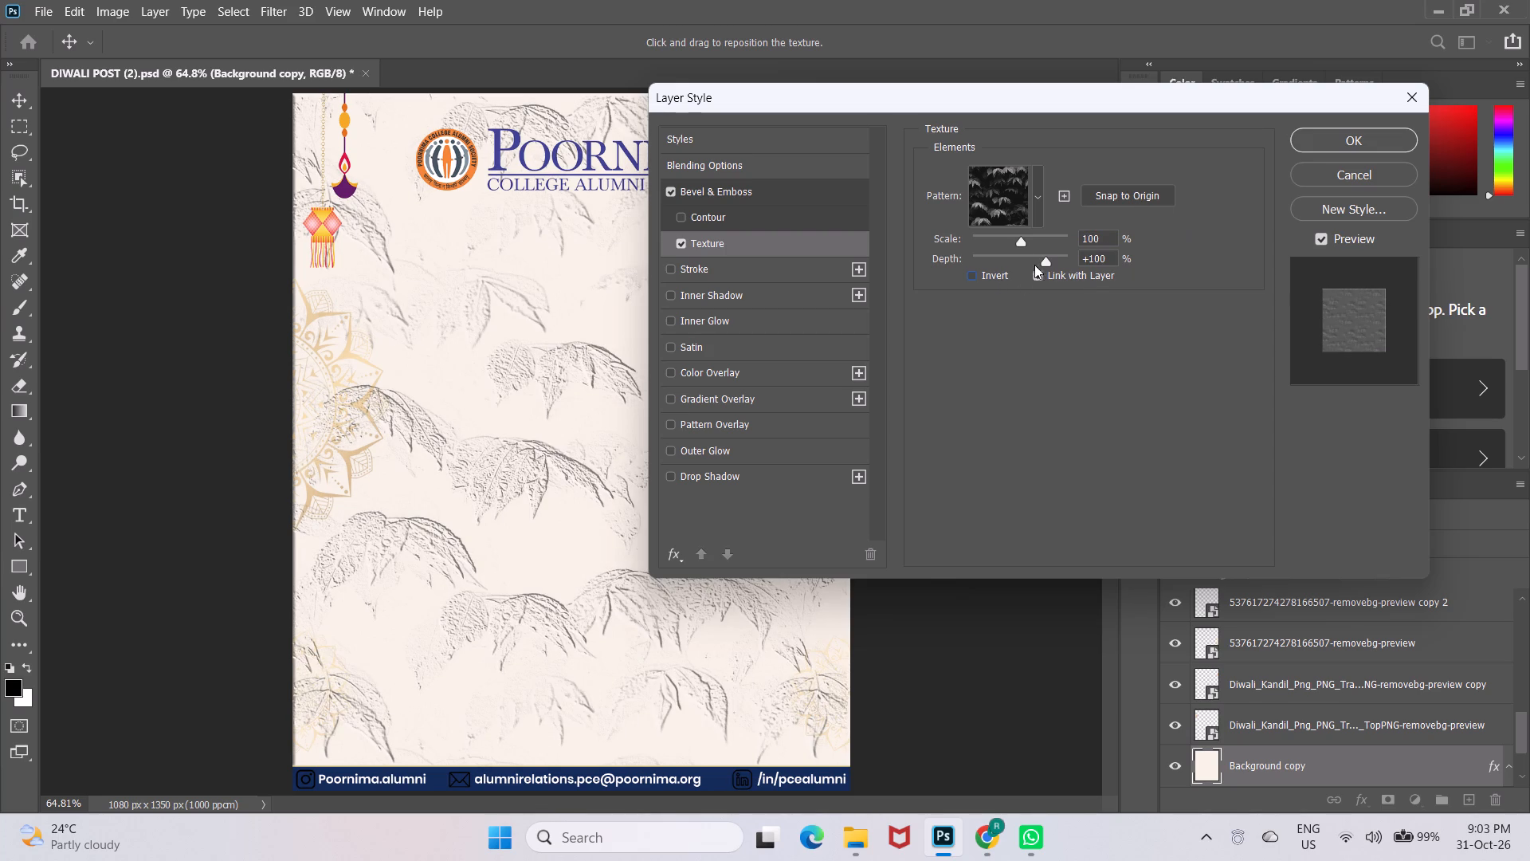
Try several positive and negative texture depths on the duplicated background layer, and set the depth to +51%.
left_click(1006, 255)
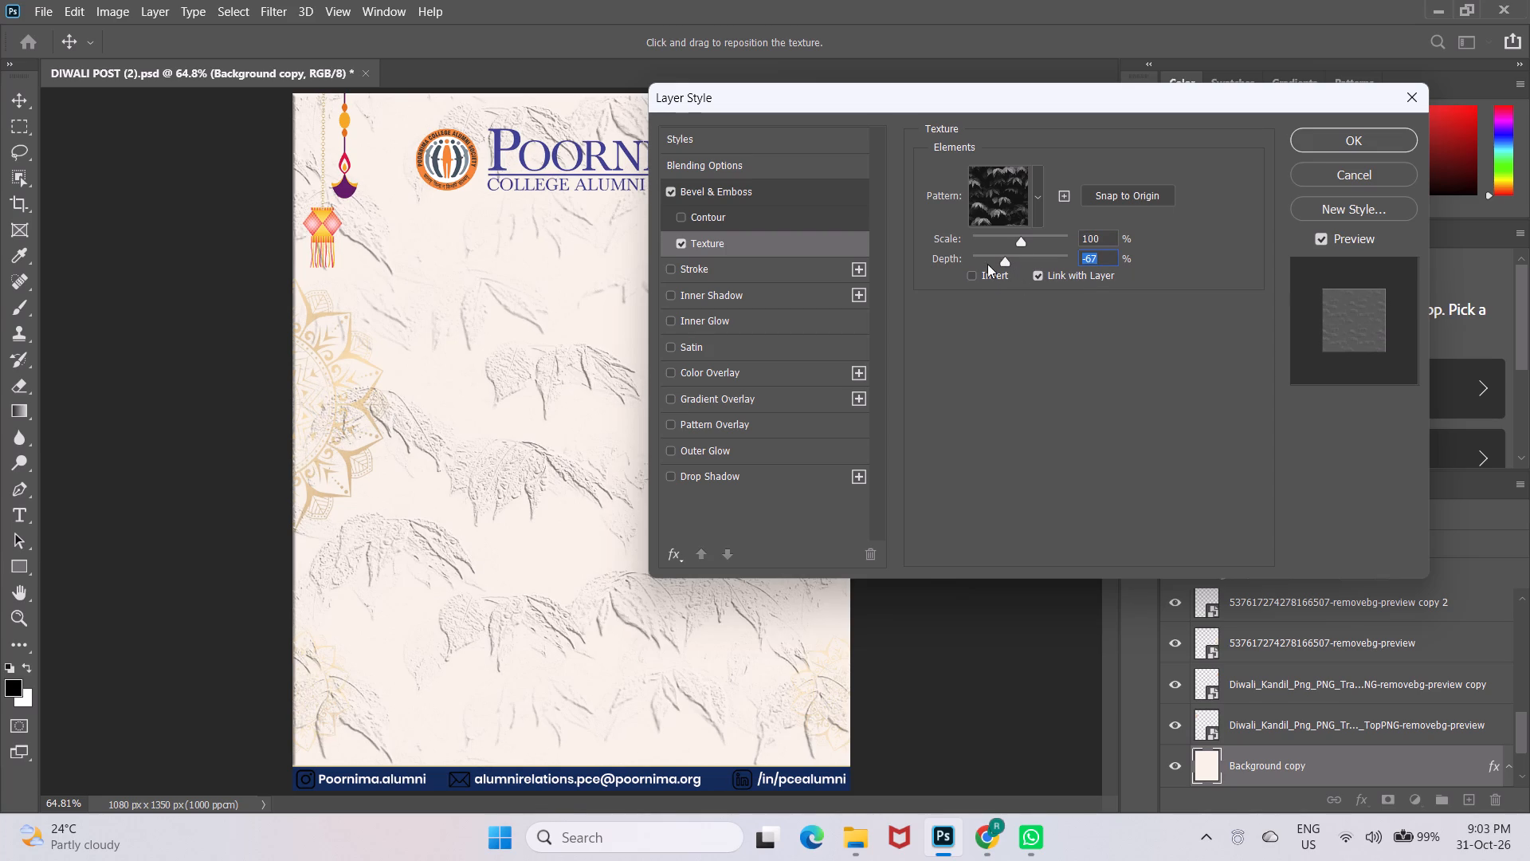
left_click(979, 252)
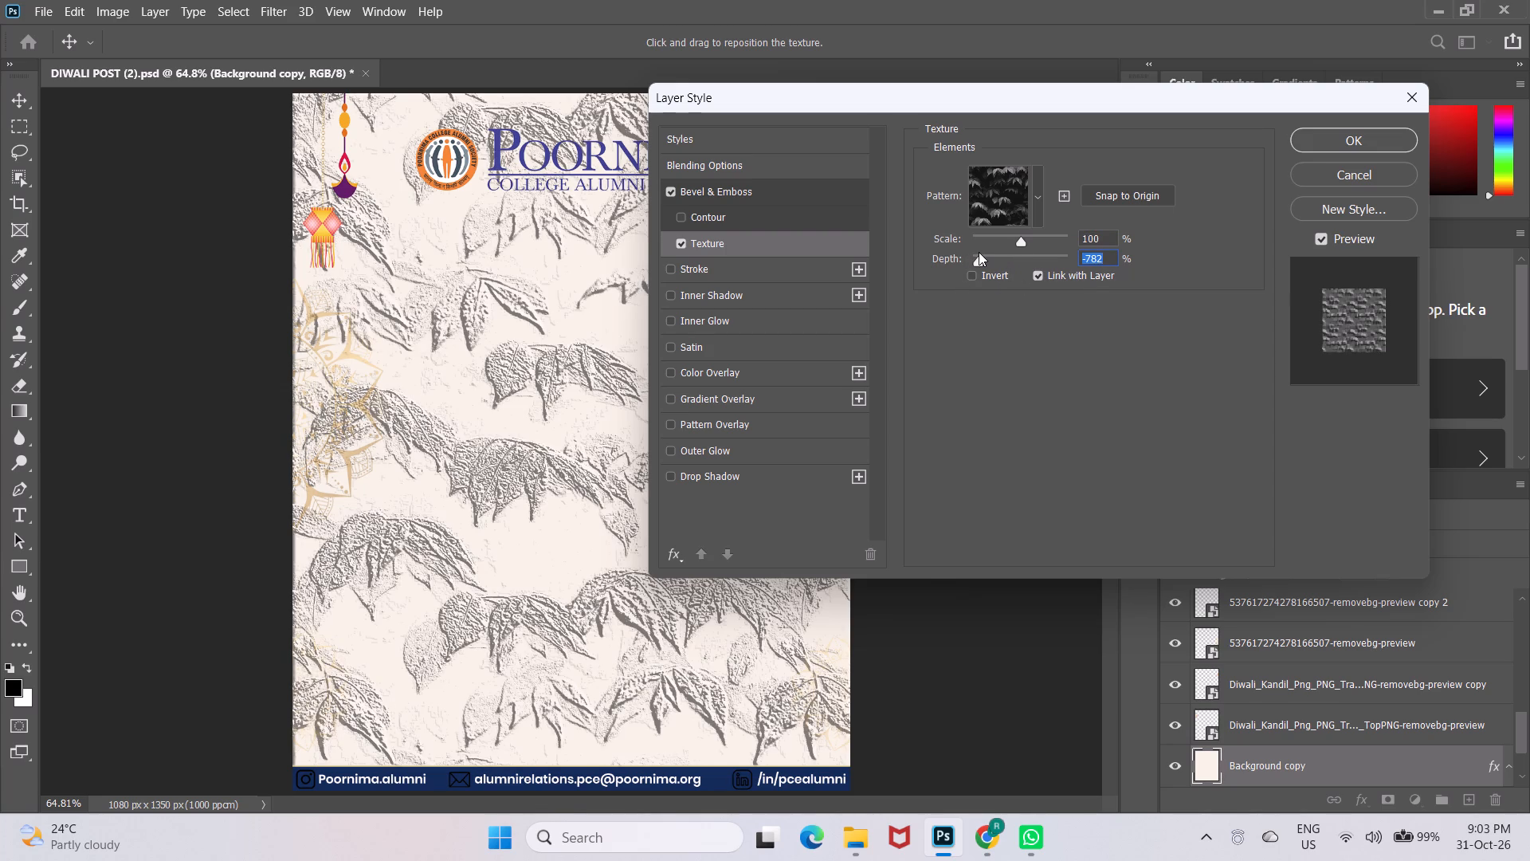
left_click(1067, 256)
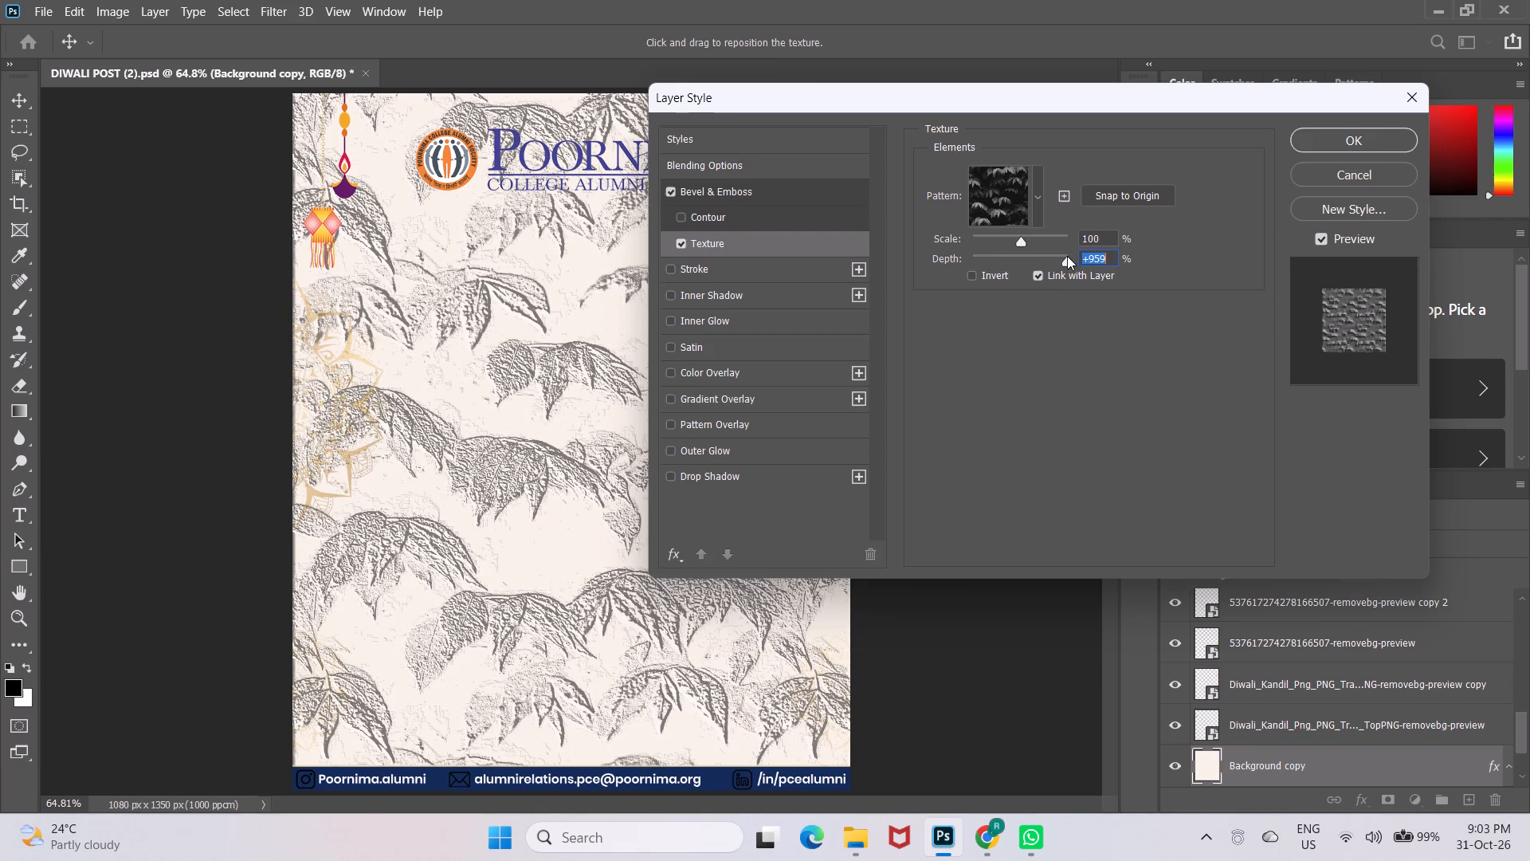
left_click(1034, 258)
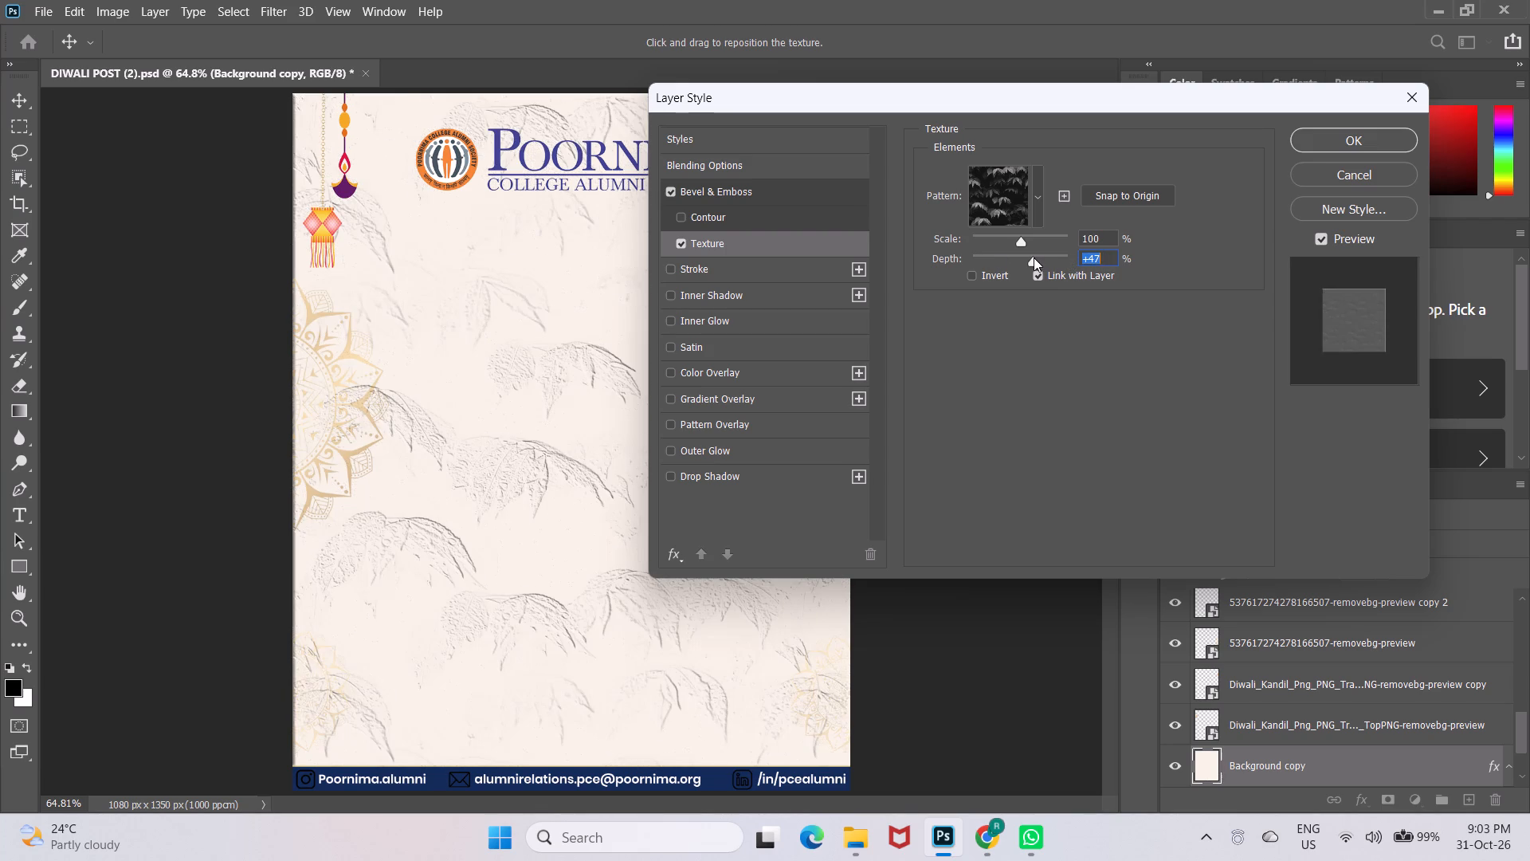
left_click(1018, 258)
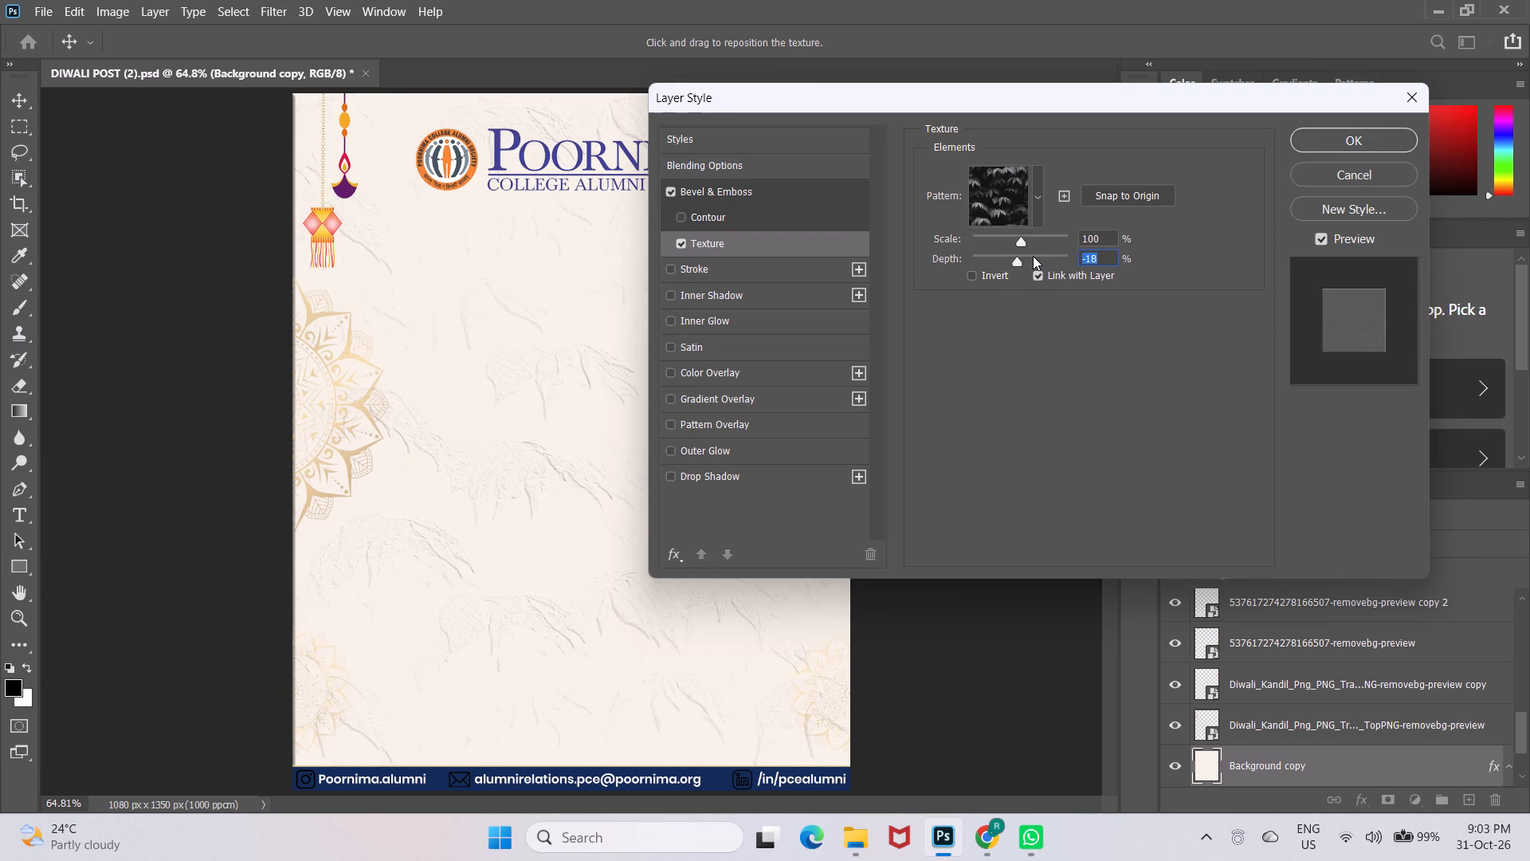
left_click(1034, 255)
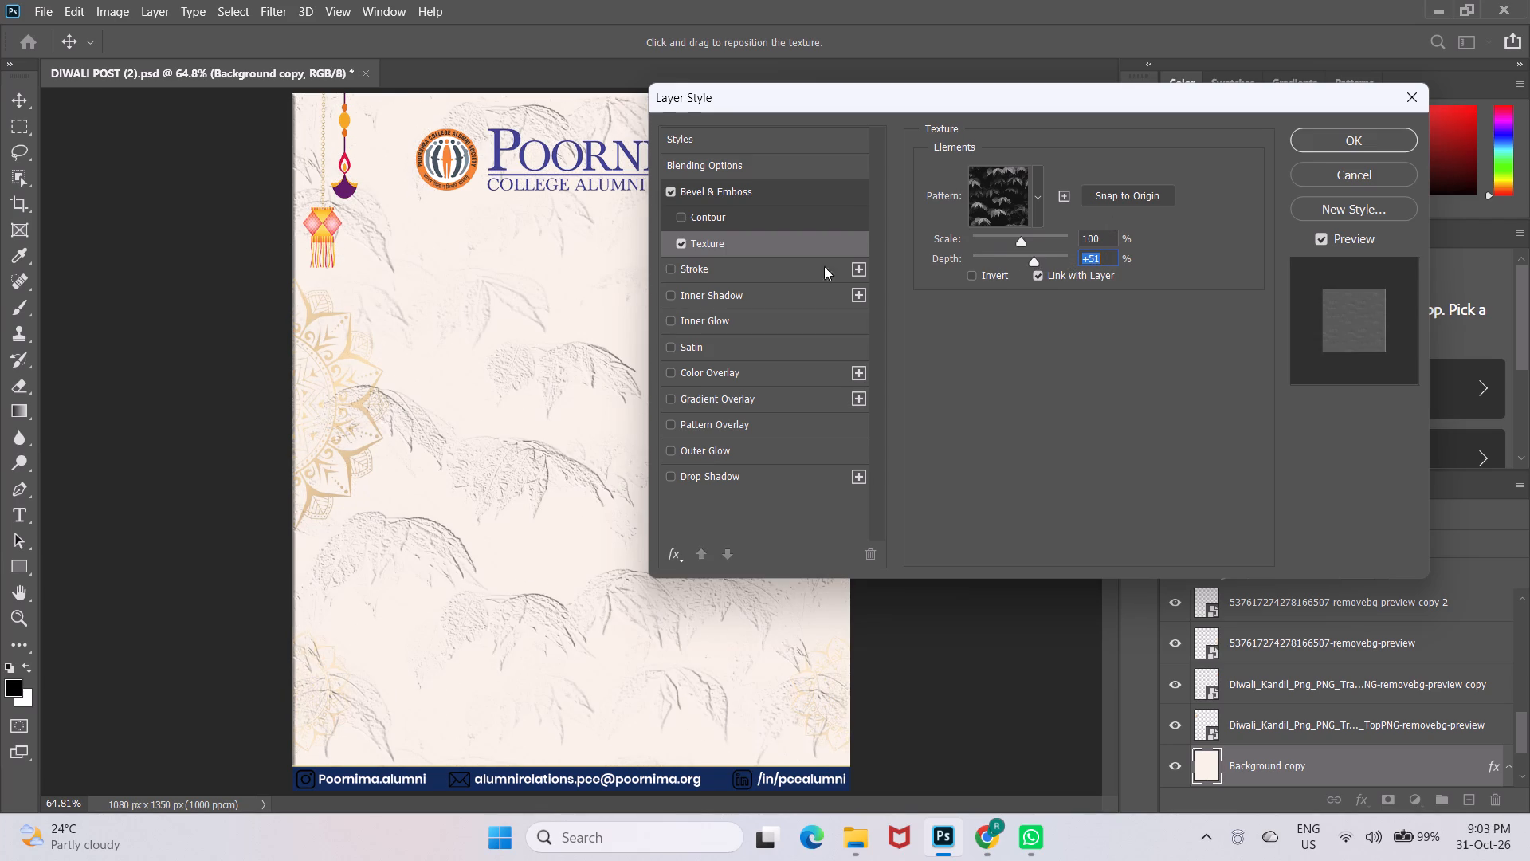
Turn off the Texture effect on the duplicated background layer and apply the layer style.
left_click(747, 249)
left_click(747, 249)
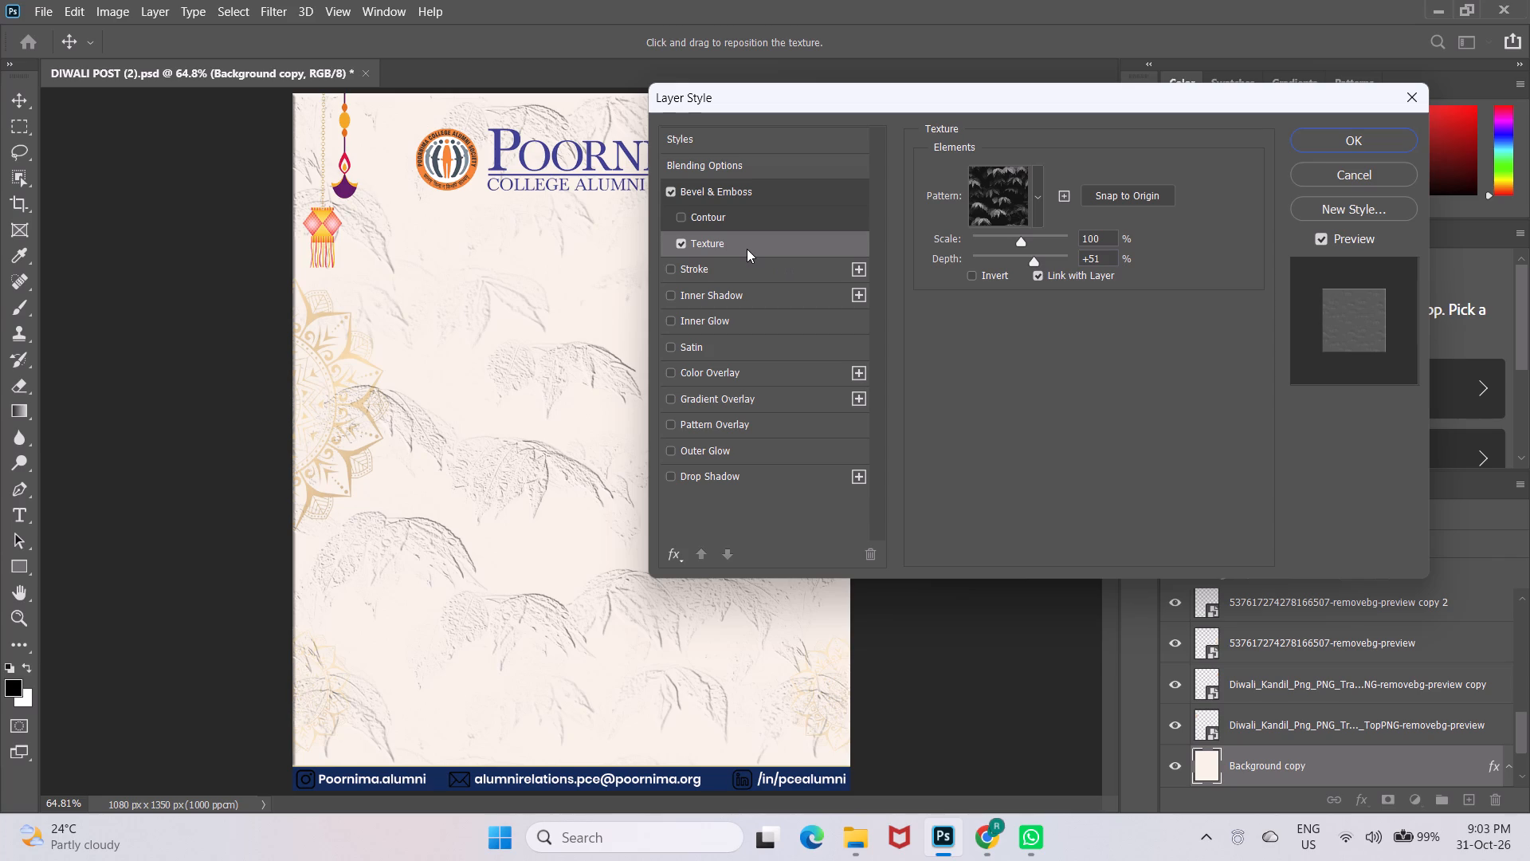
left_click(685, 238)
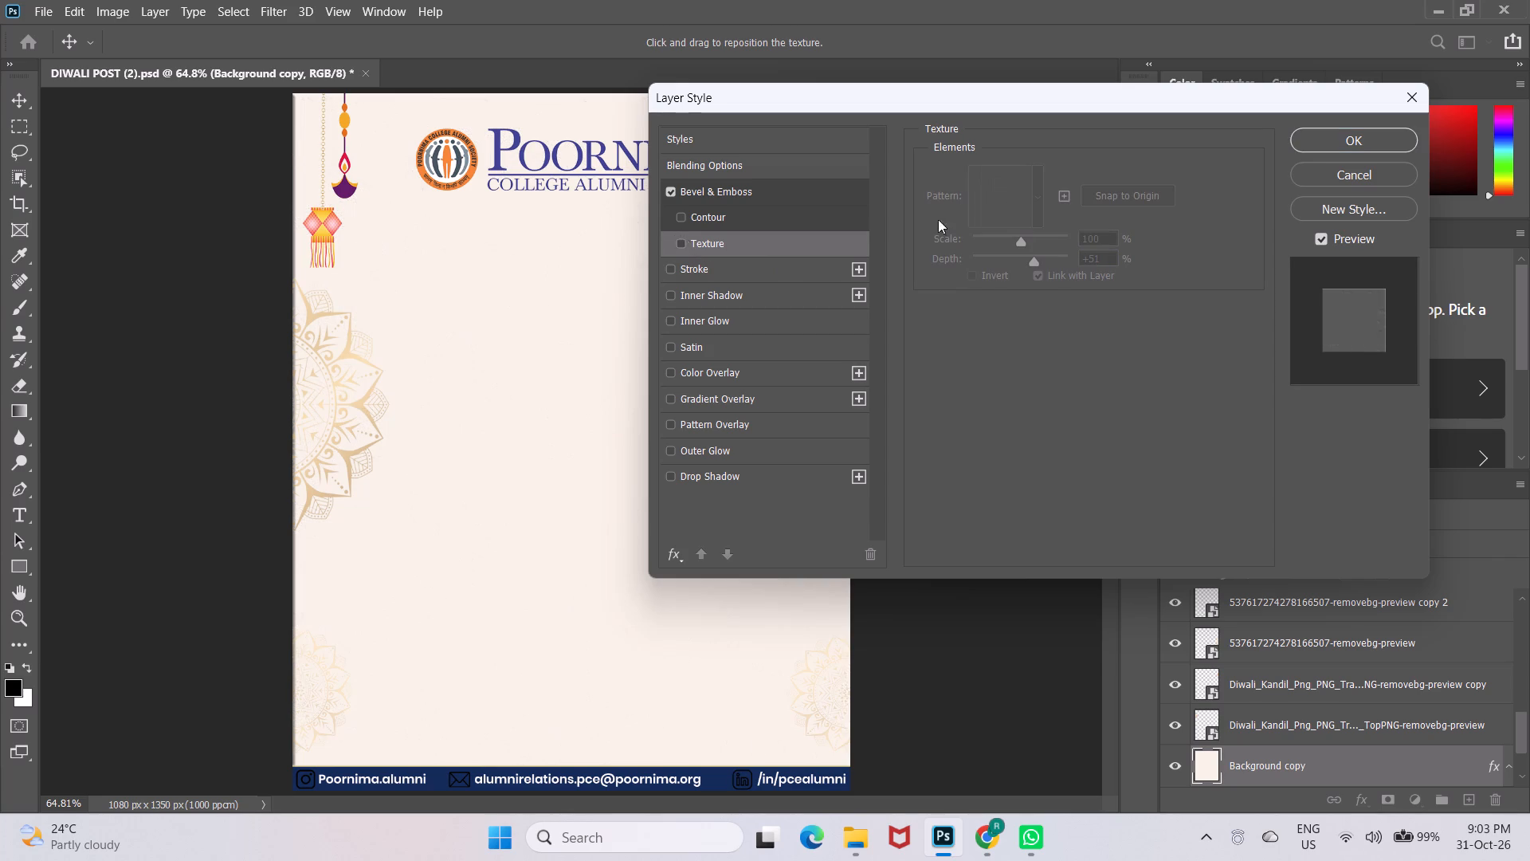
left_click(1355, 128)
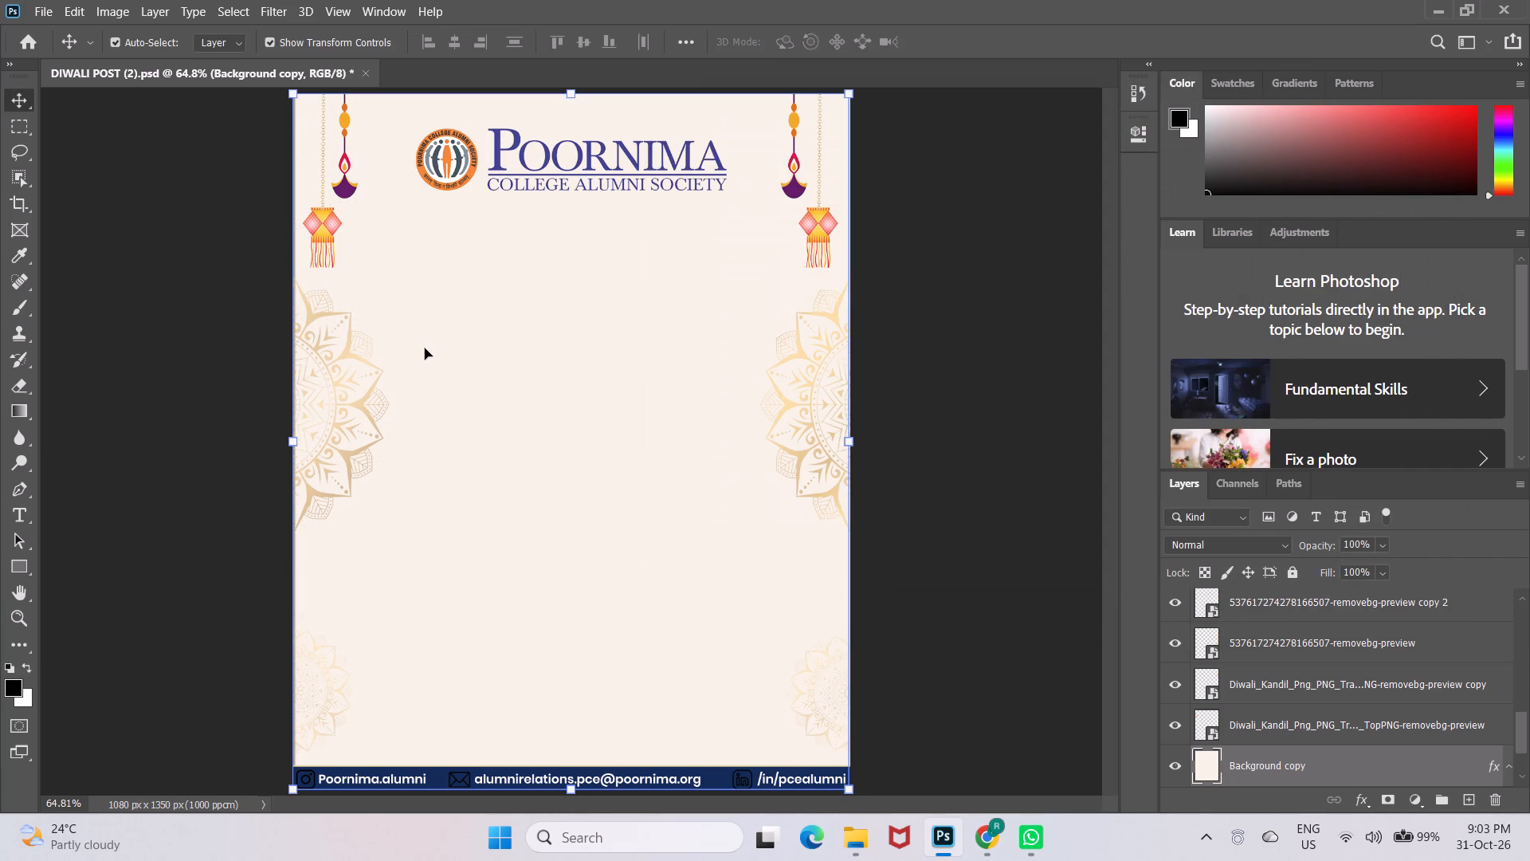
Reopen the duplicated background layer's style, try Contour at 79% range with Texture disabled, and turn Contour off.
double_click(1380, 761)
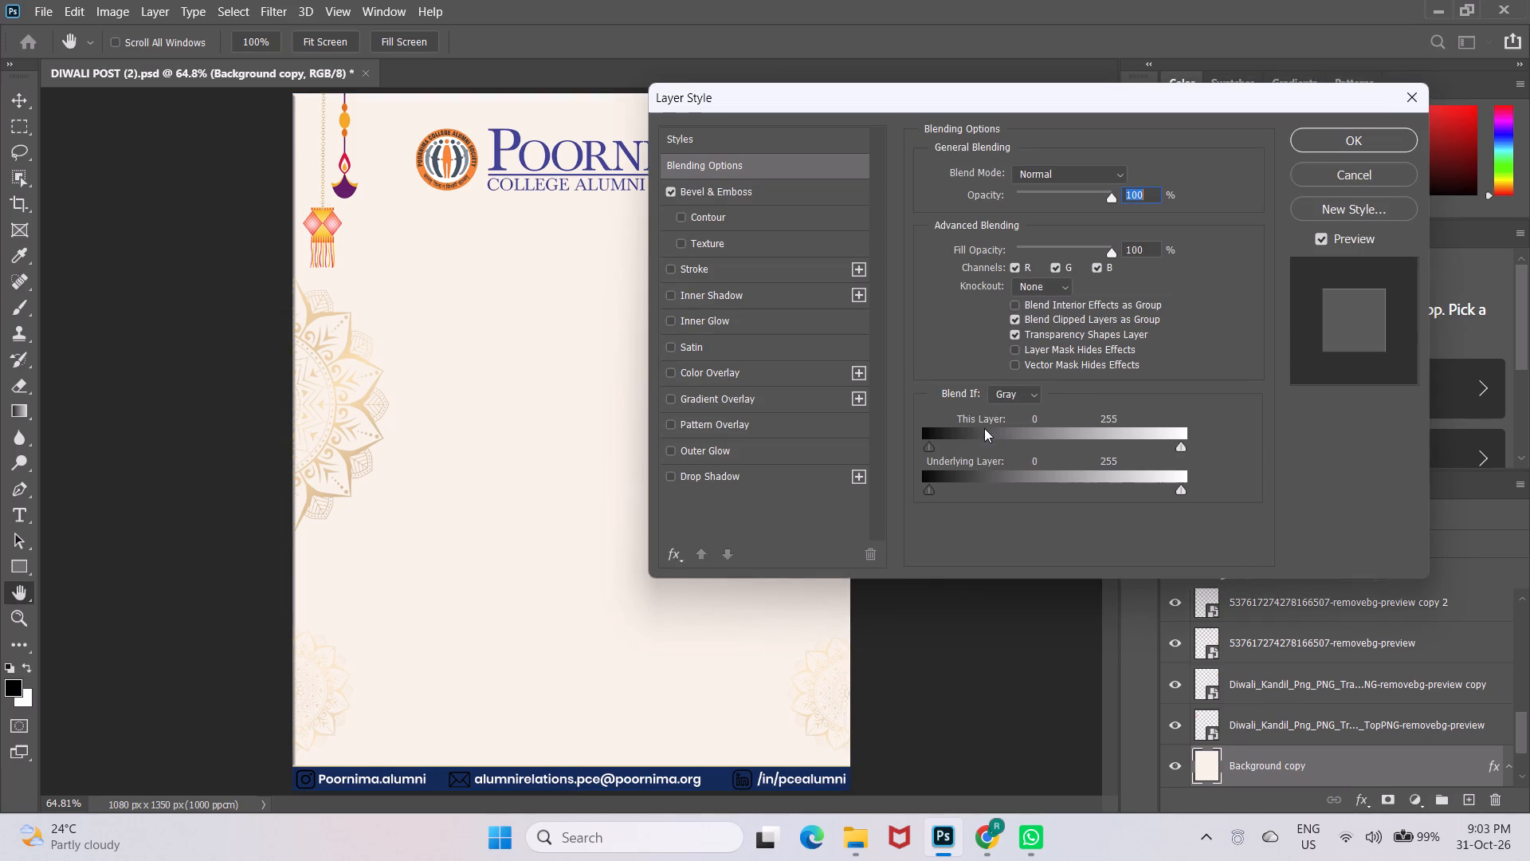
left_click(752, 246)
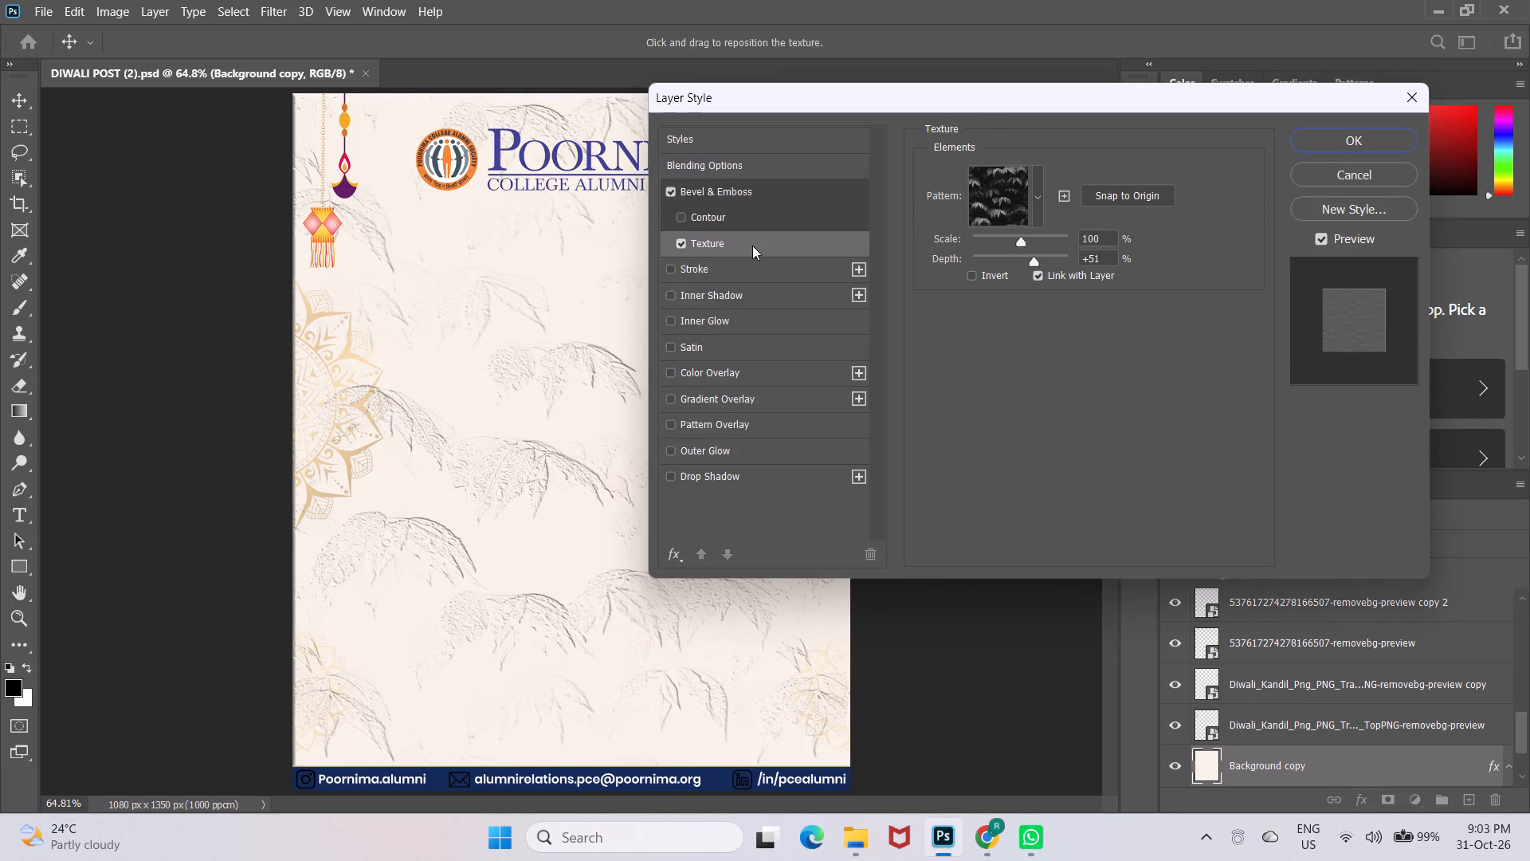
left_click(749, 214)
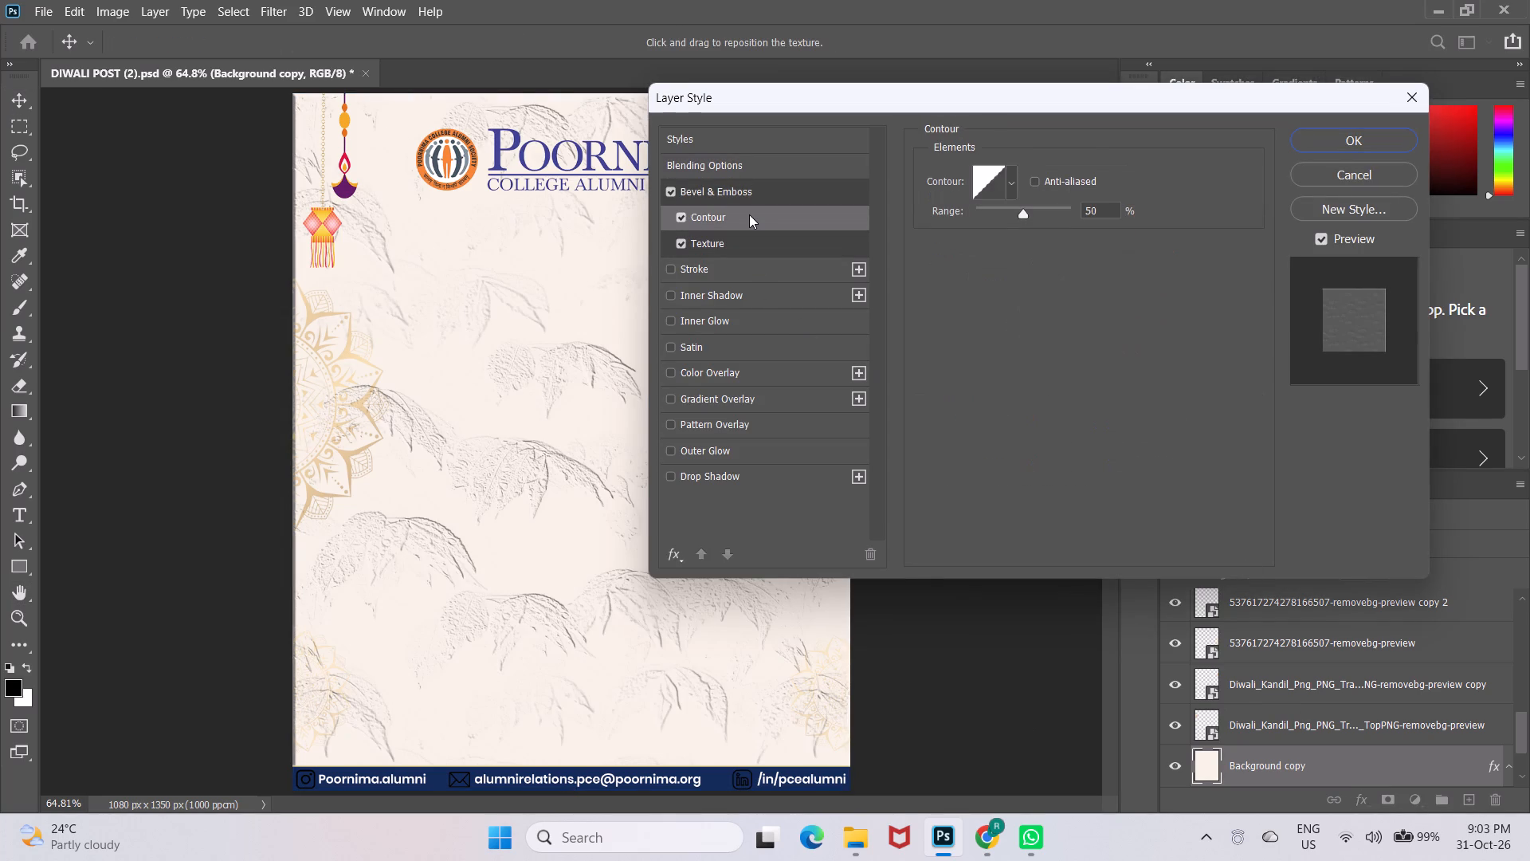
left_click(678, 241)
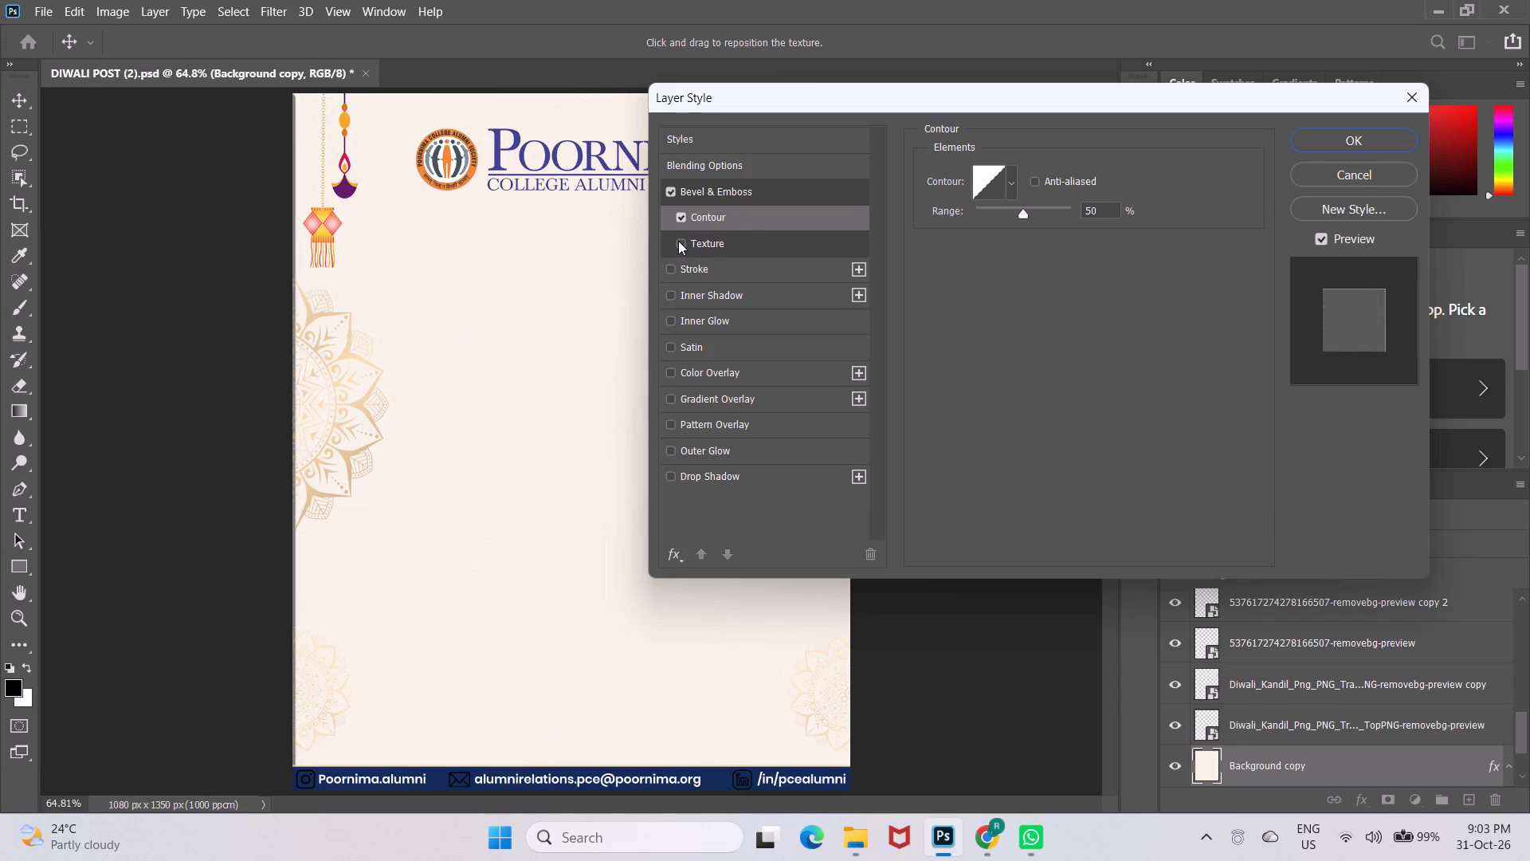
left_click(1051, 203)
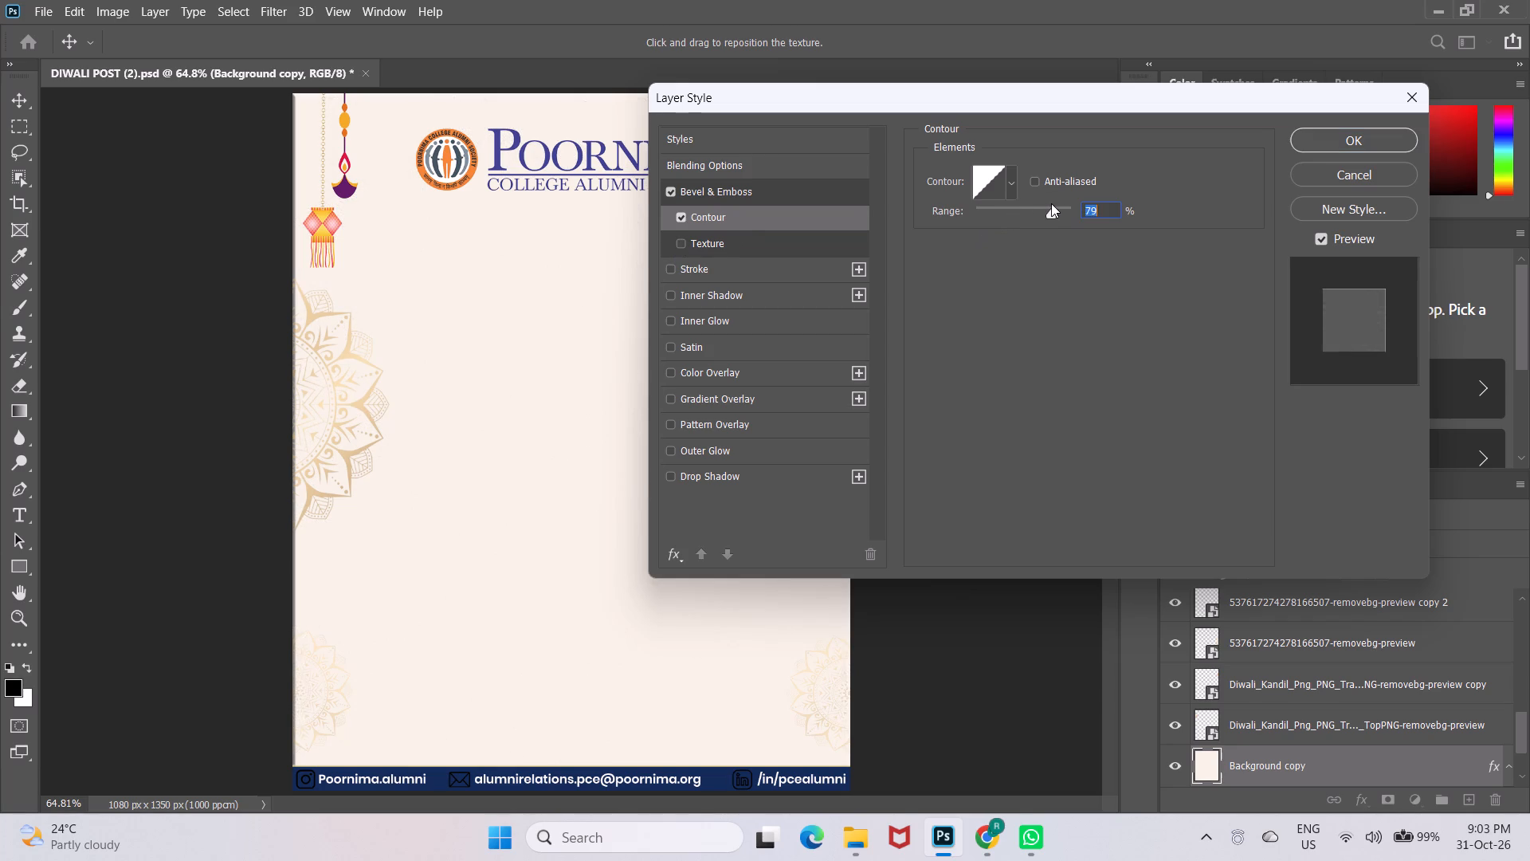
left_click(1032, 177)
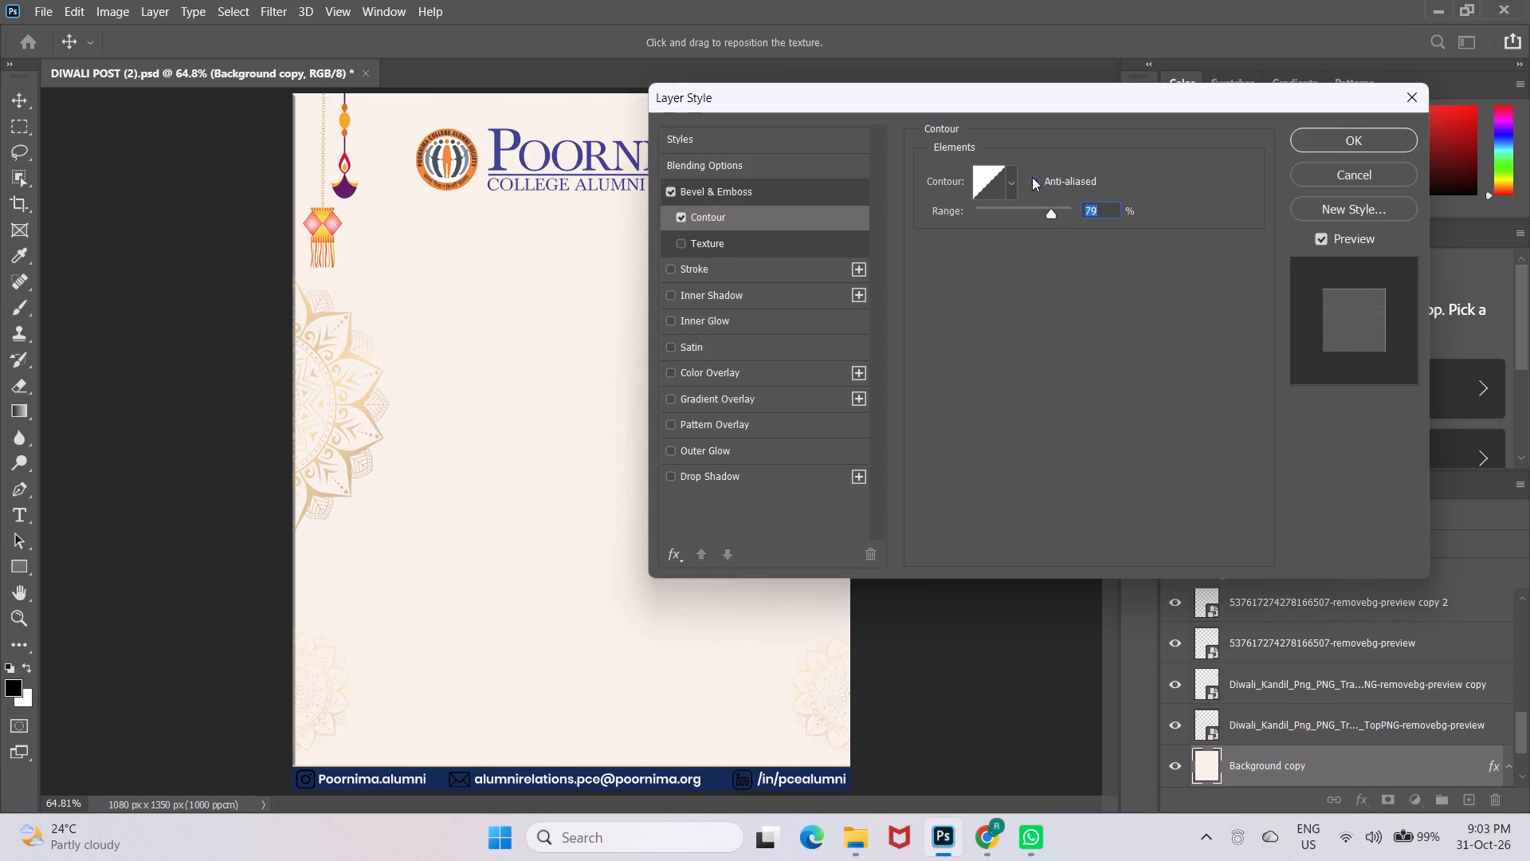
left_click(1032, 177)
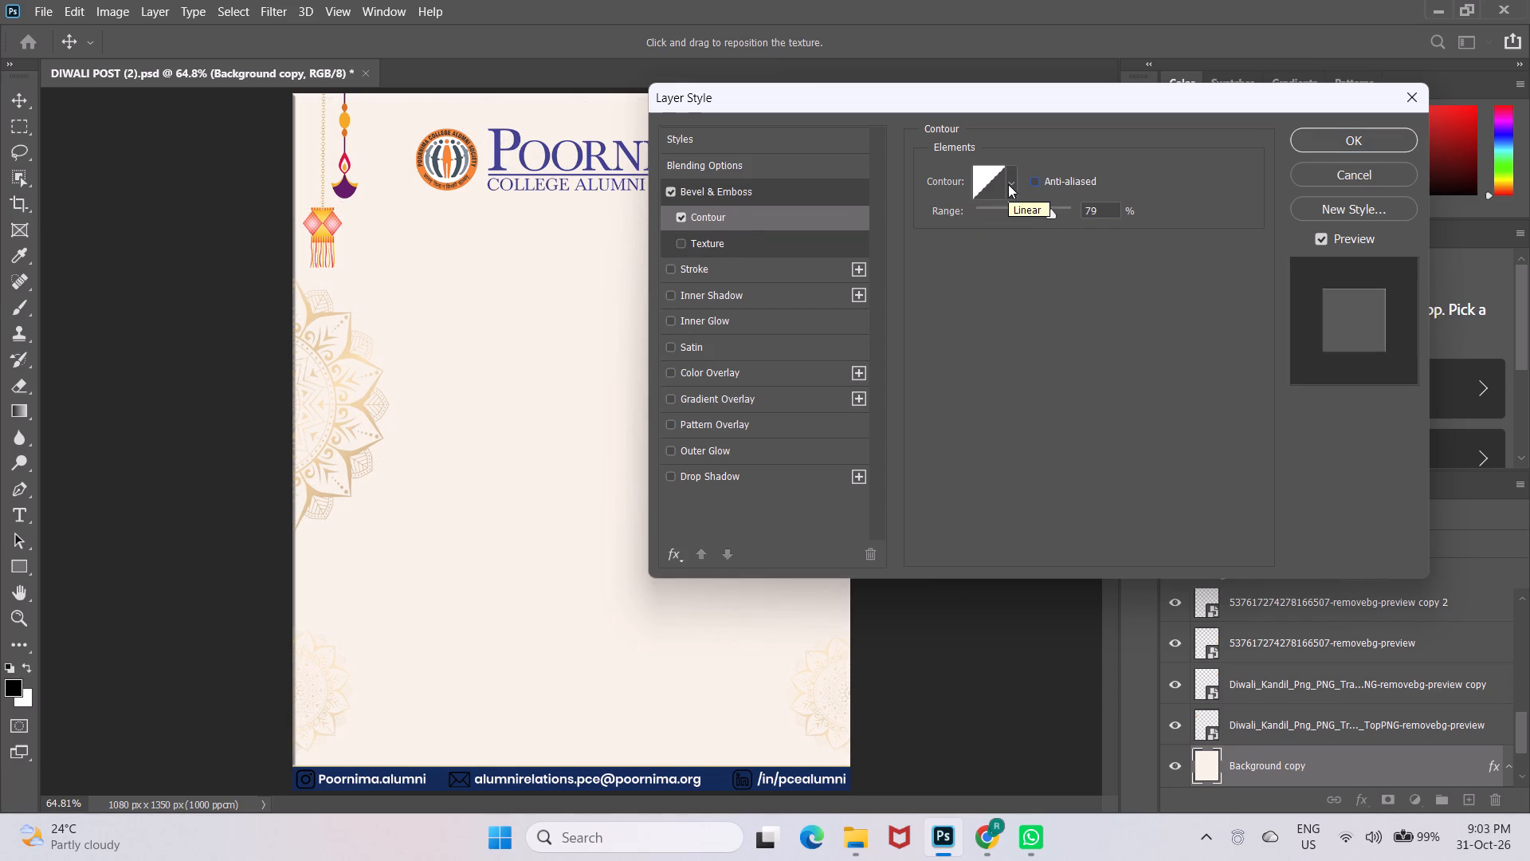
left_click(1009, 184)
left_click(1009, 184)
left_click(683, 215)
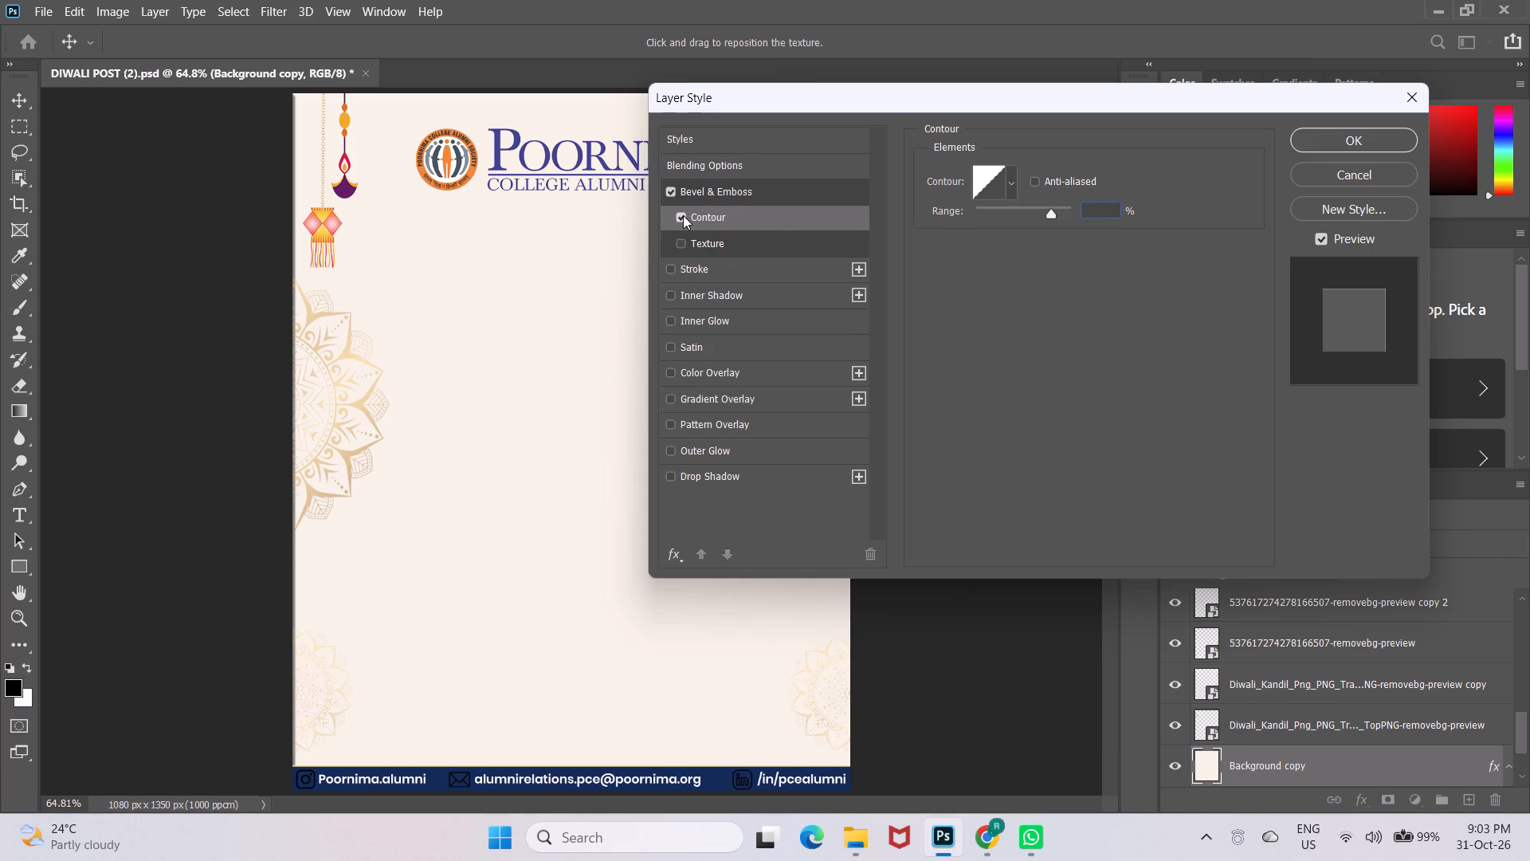
Re-enable the Texture effect on the duplicated background layer and check the Trees group for another pattern.
left_click(712, 245)
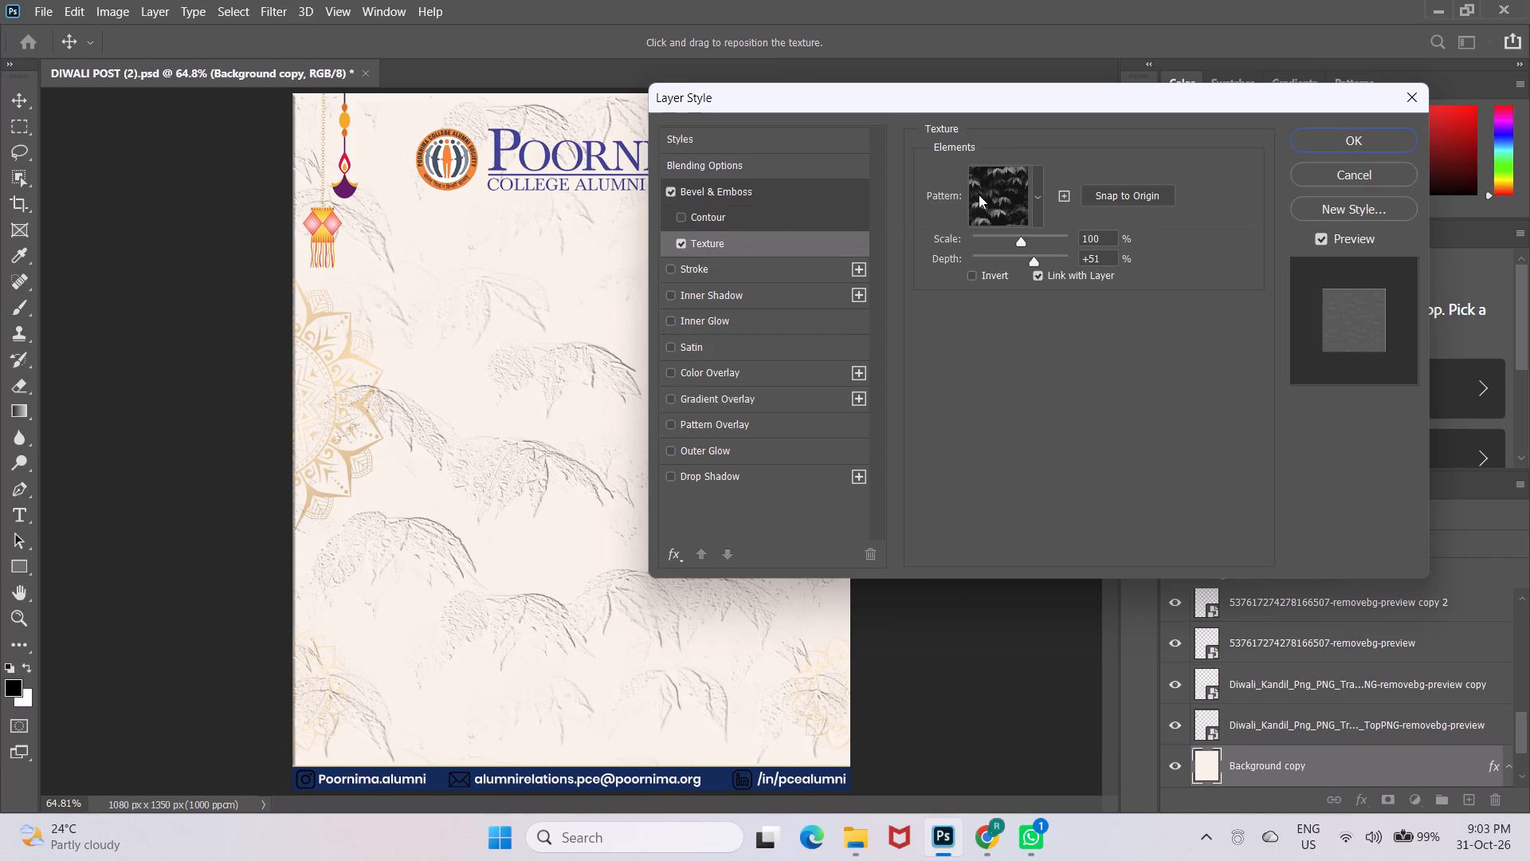
left_click(1010, 191)
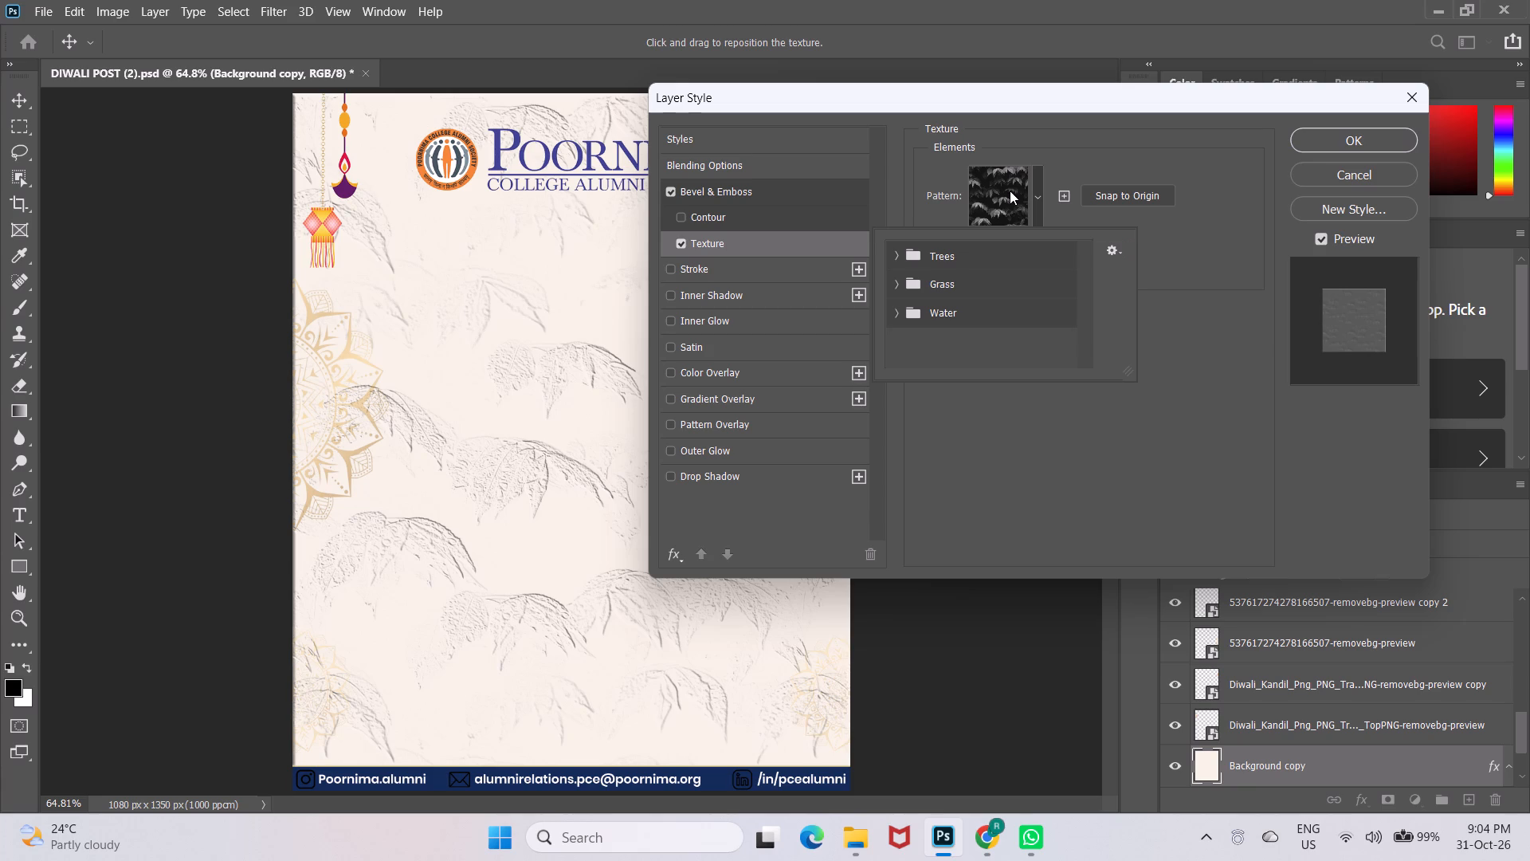
left_click(932, 250)
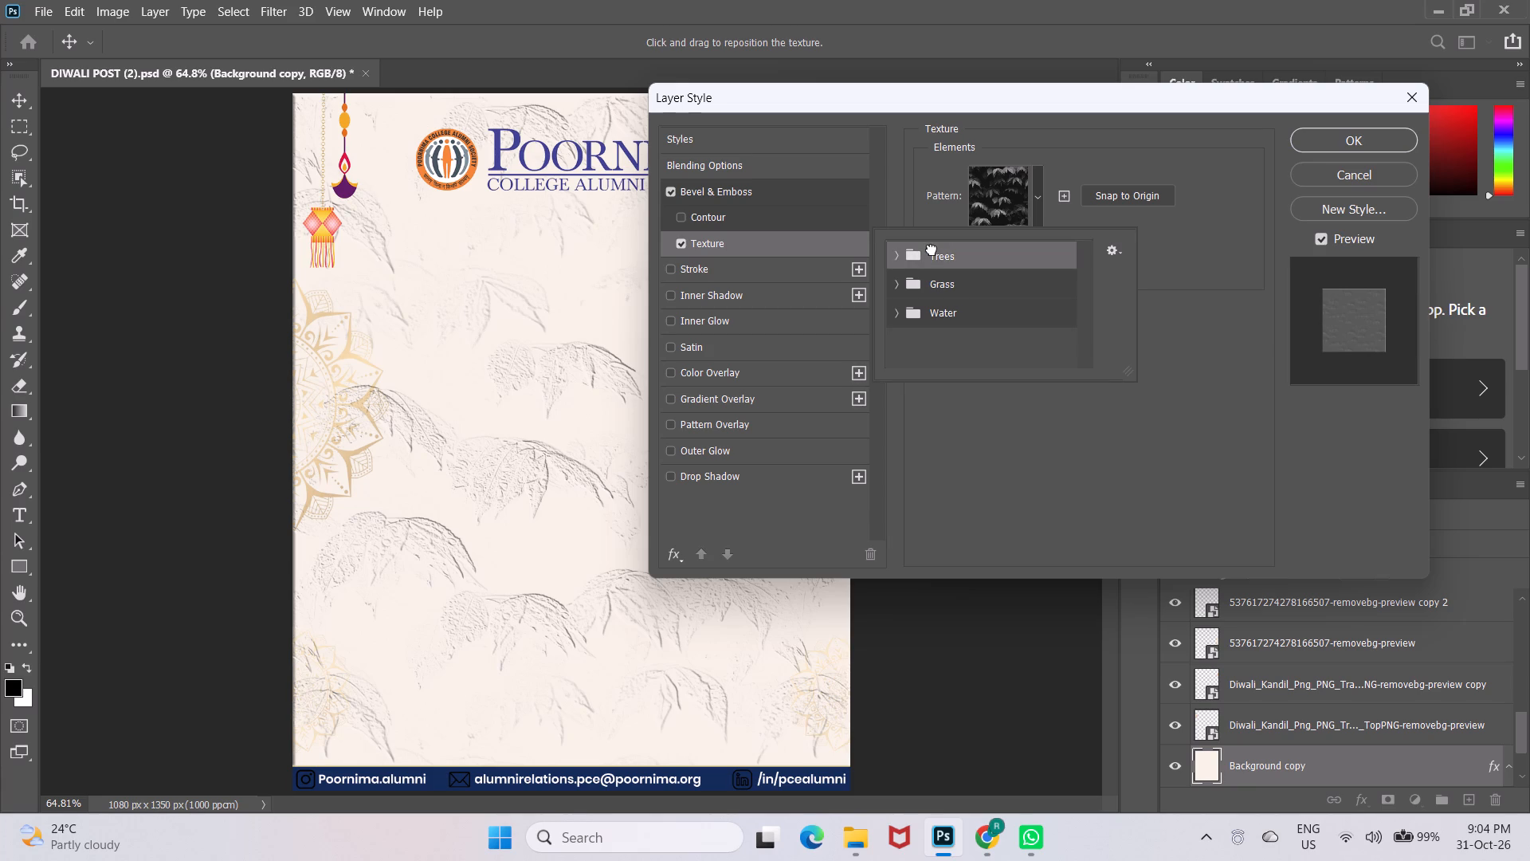
double_click(930, 257)
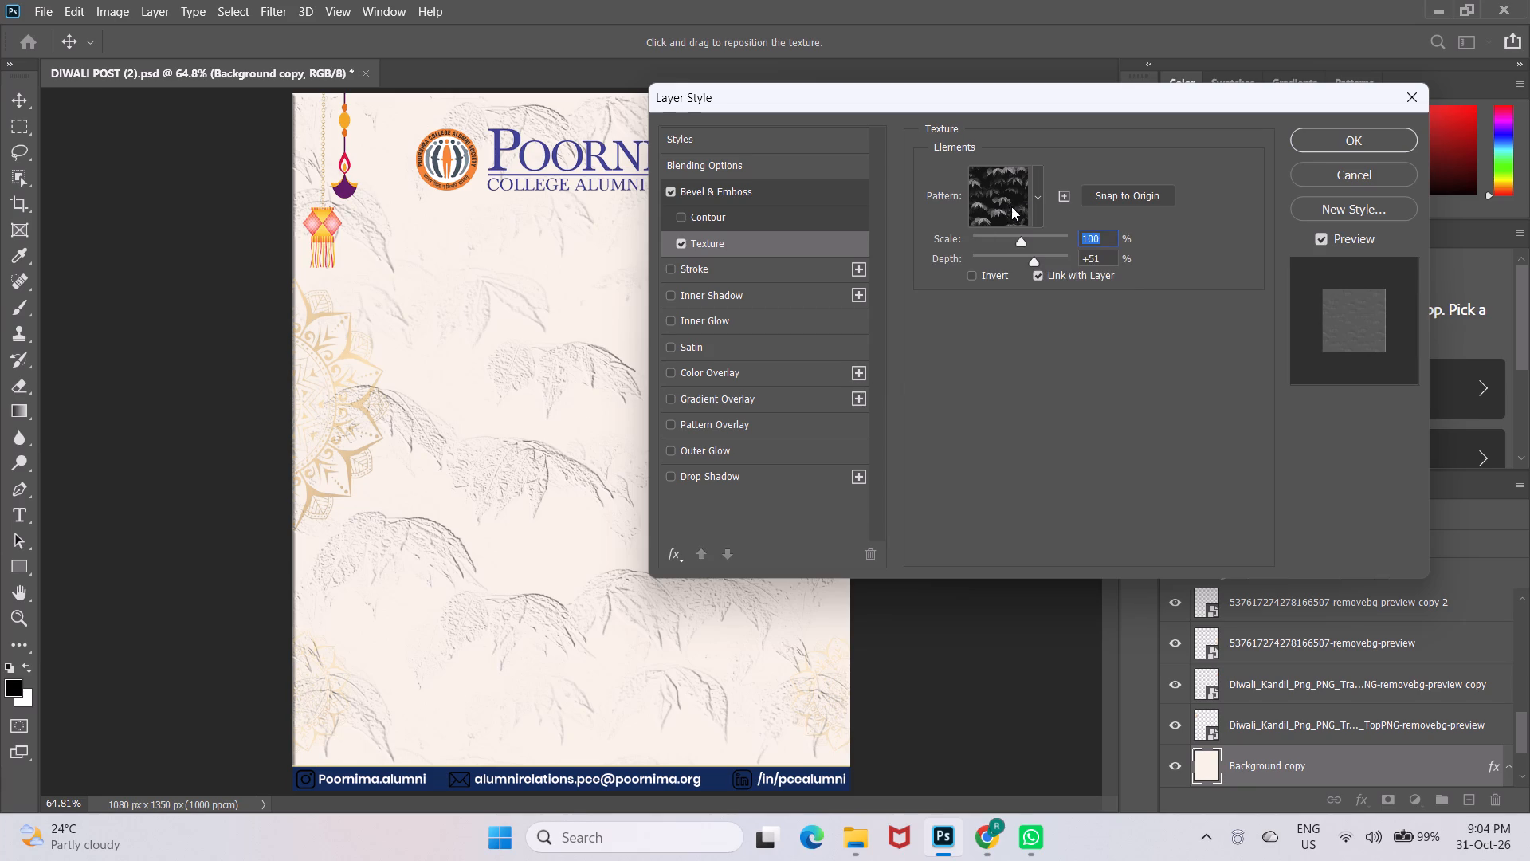
left_click(1033, 196)
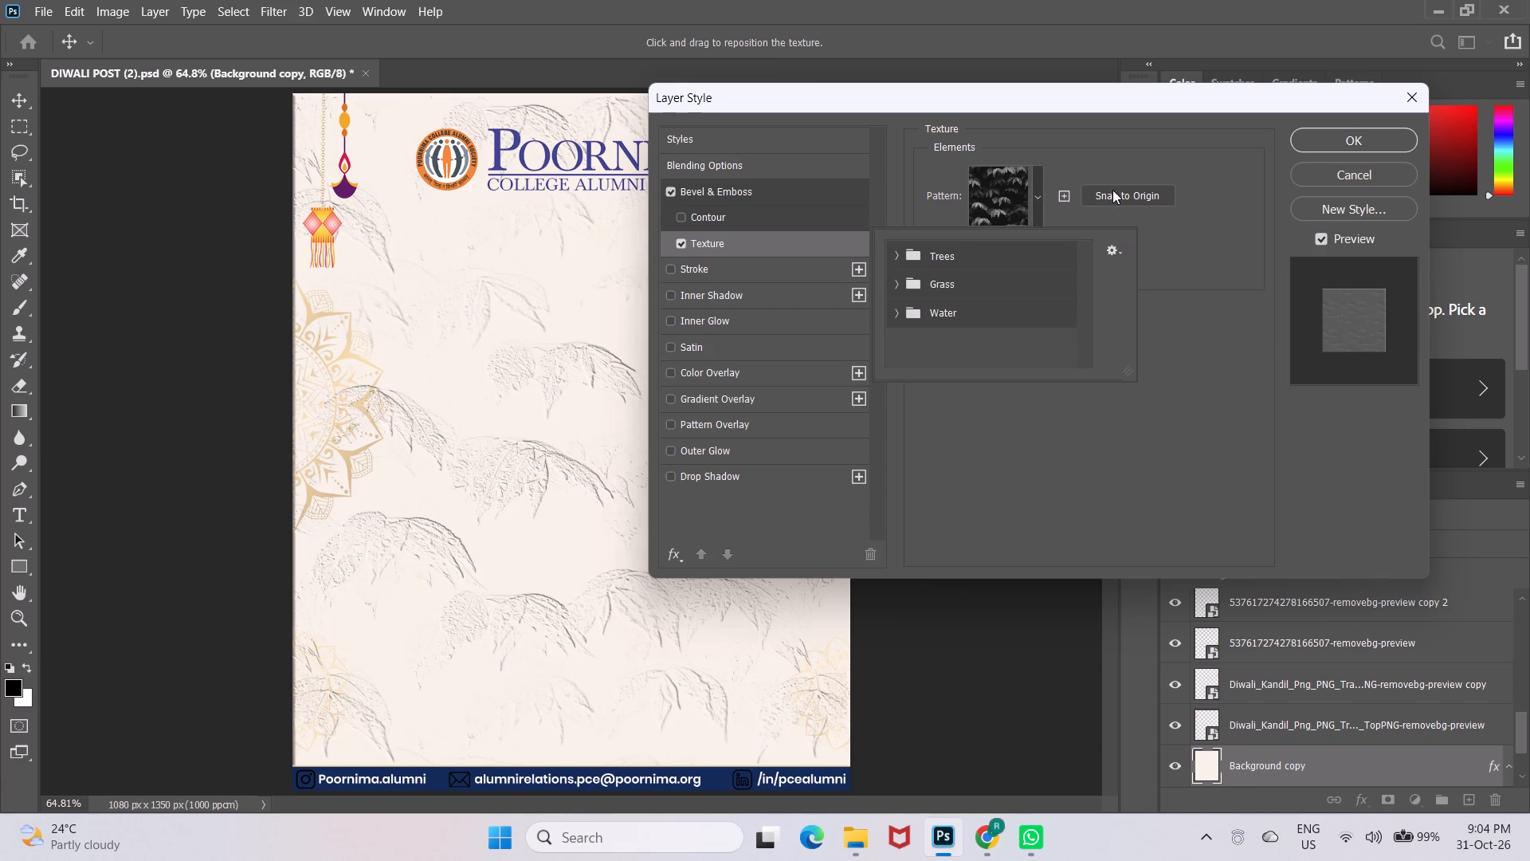
Save the current leaf texture pattern as a new pattern preset several times.
left_click(1065, 196)
left_click(1065, 196)
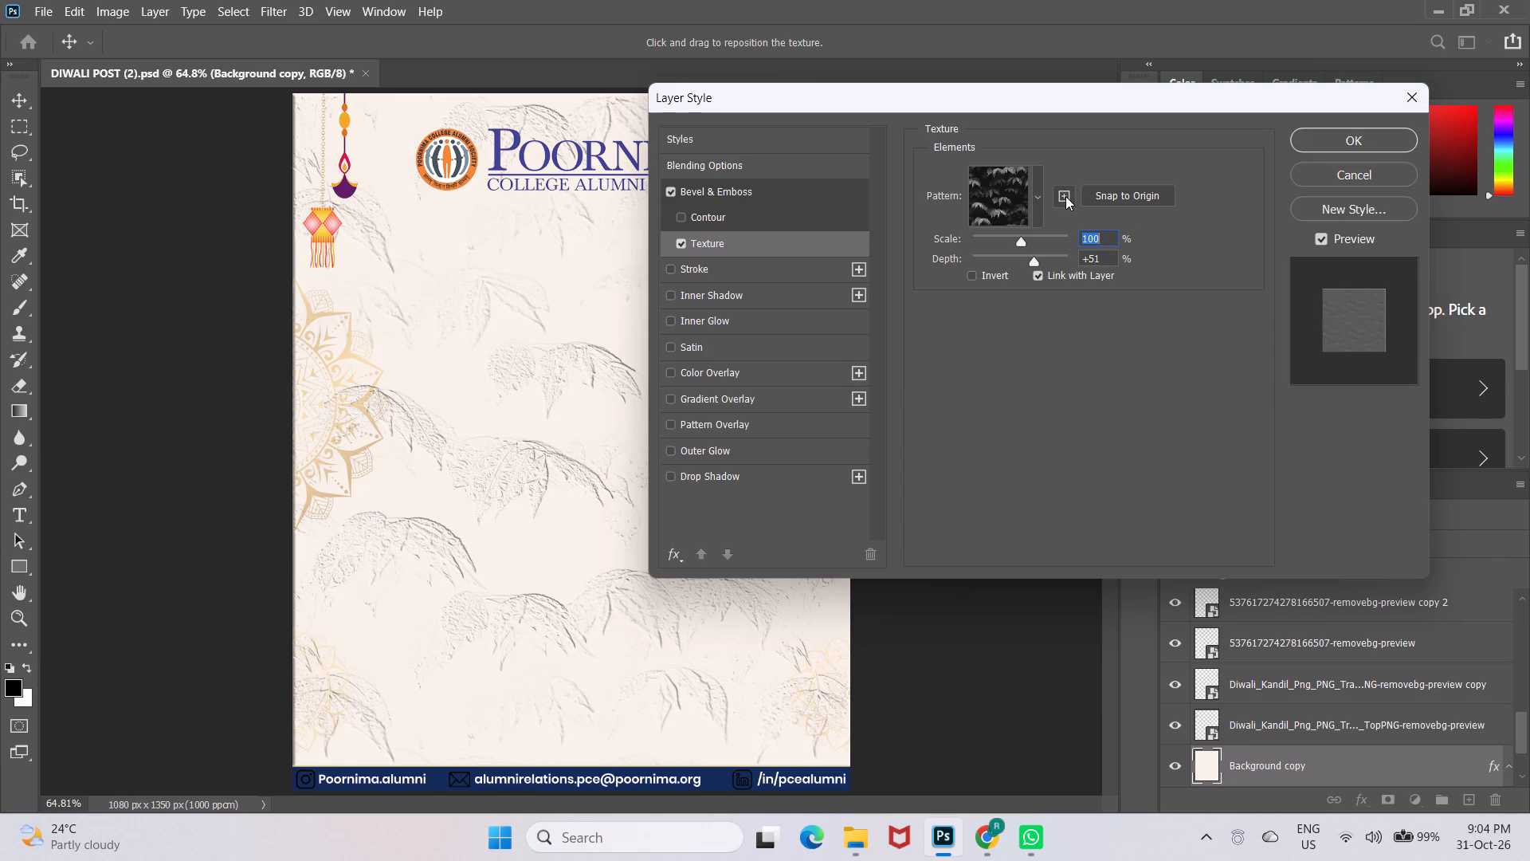
left_click(1065, 196)
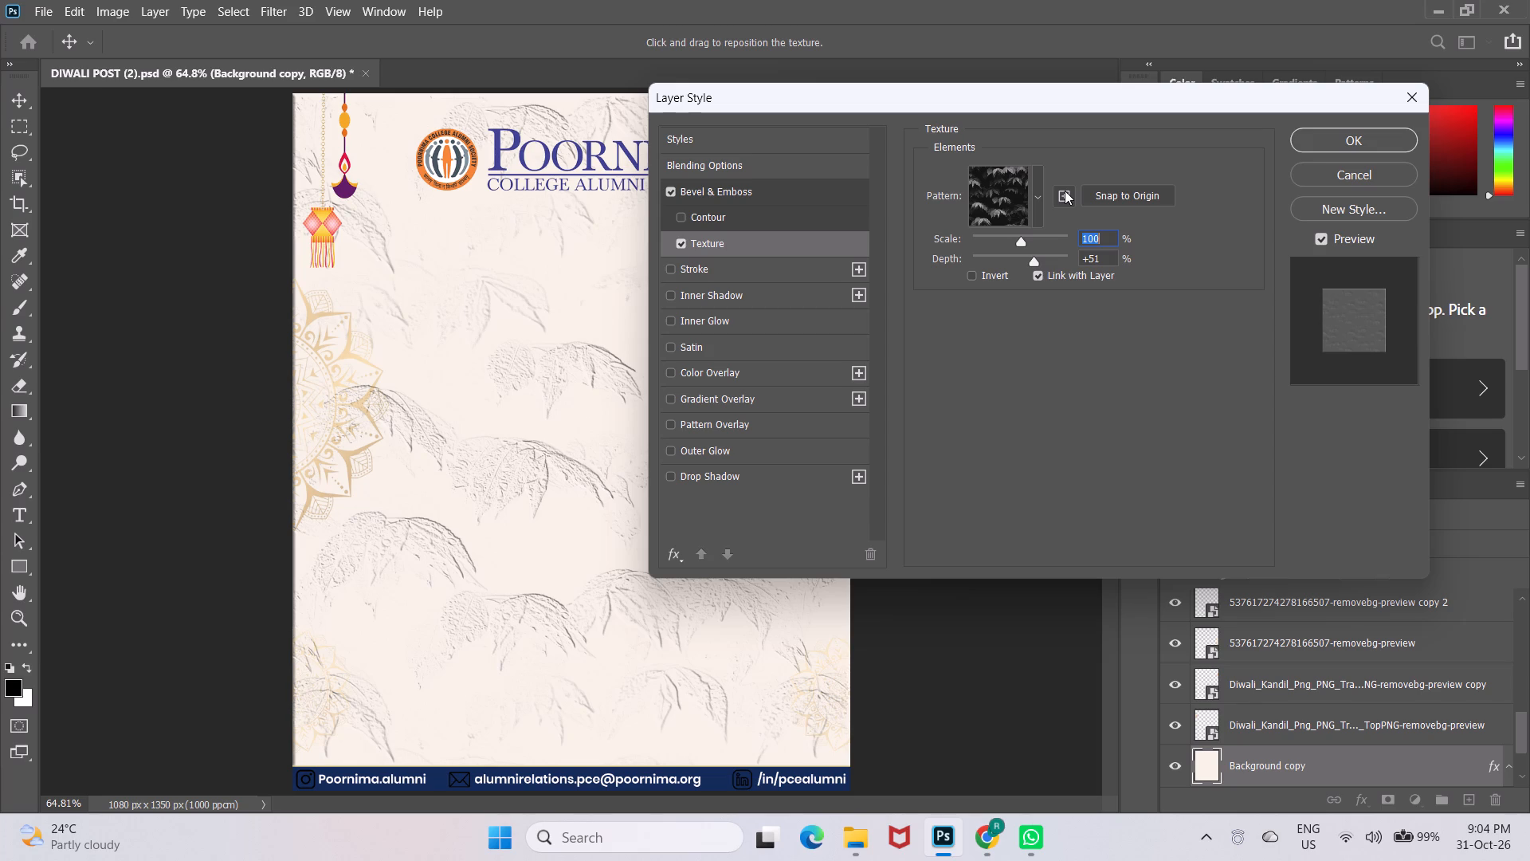
left_click(1065, 191)
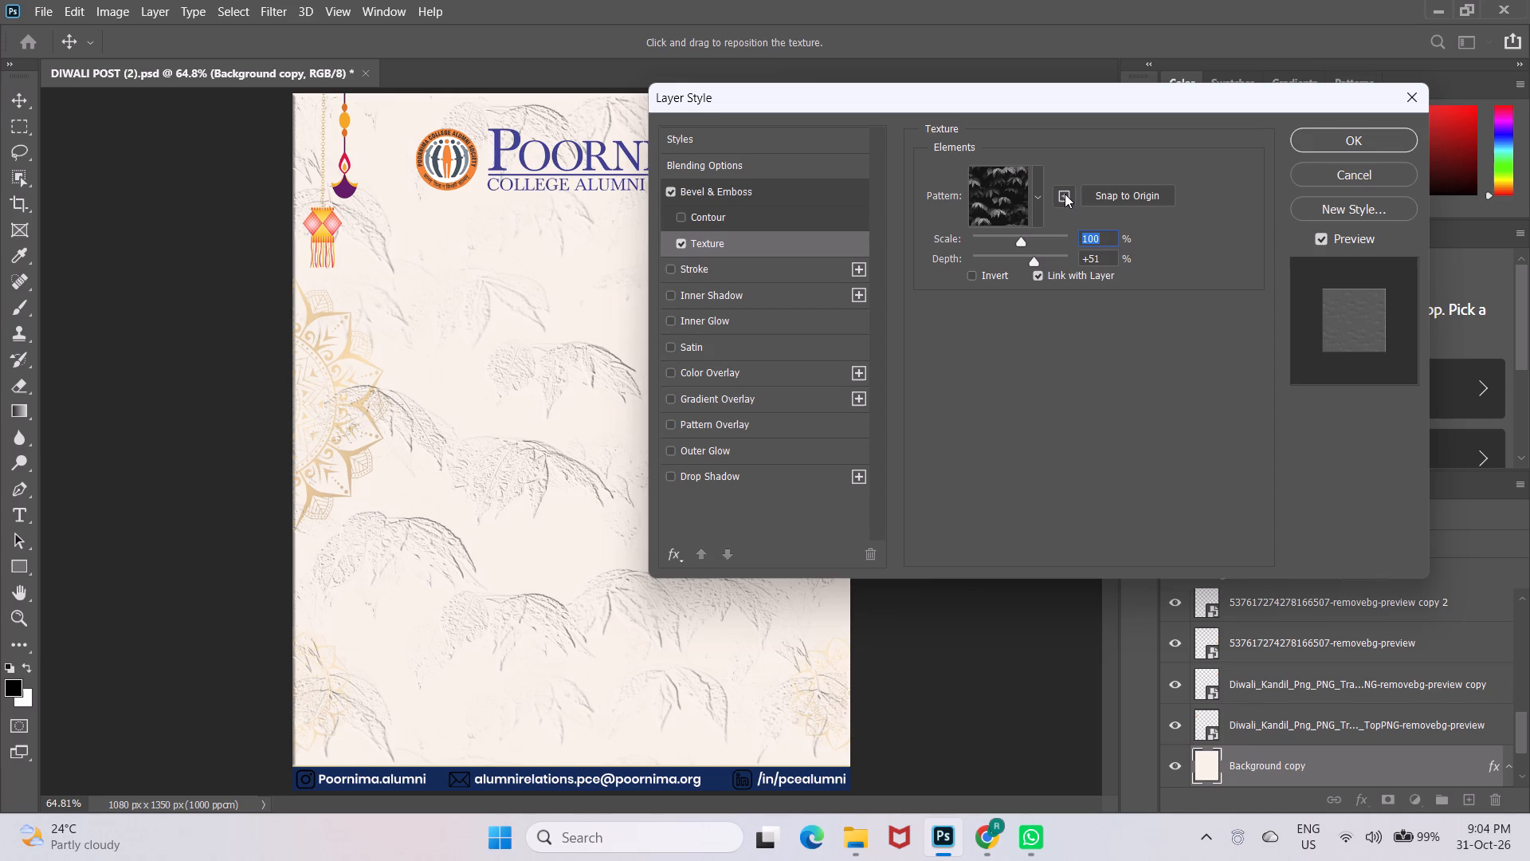
left_click(1064, 194)
left_click(1064, 194)
Snap the duplicated background layer's texture pattern to the origin.
left_click(1118, 194)
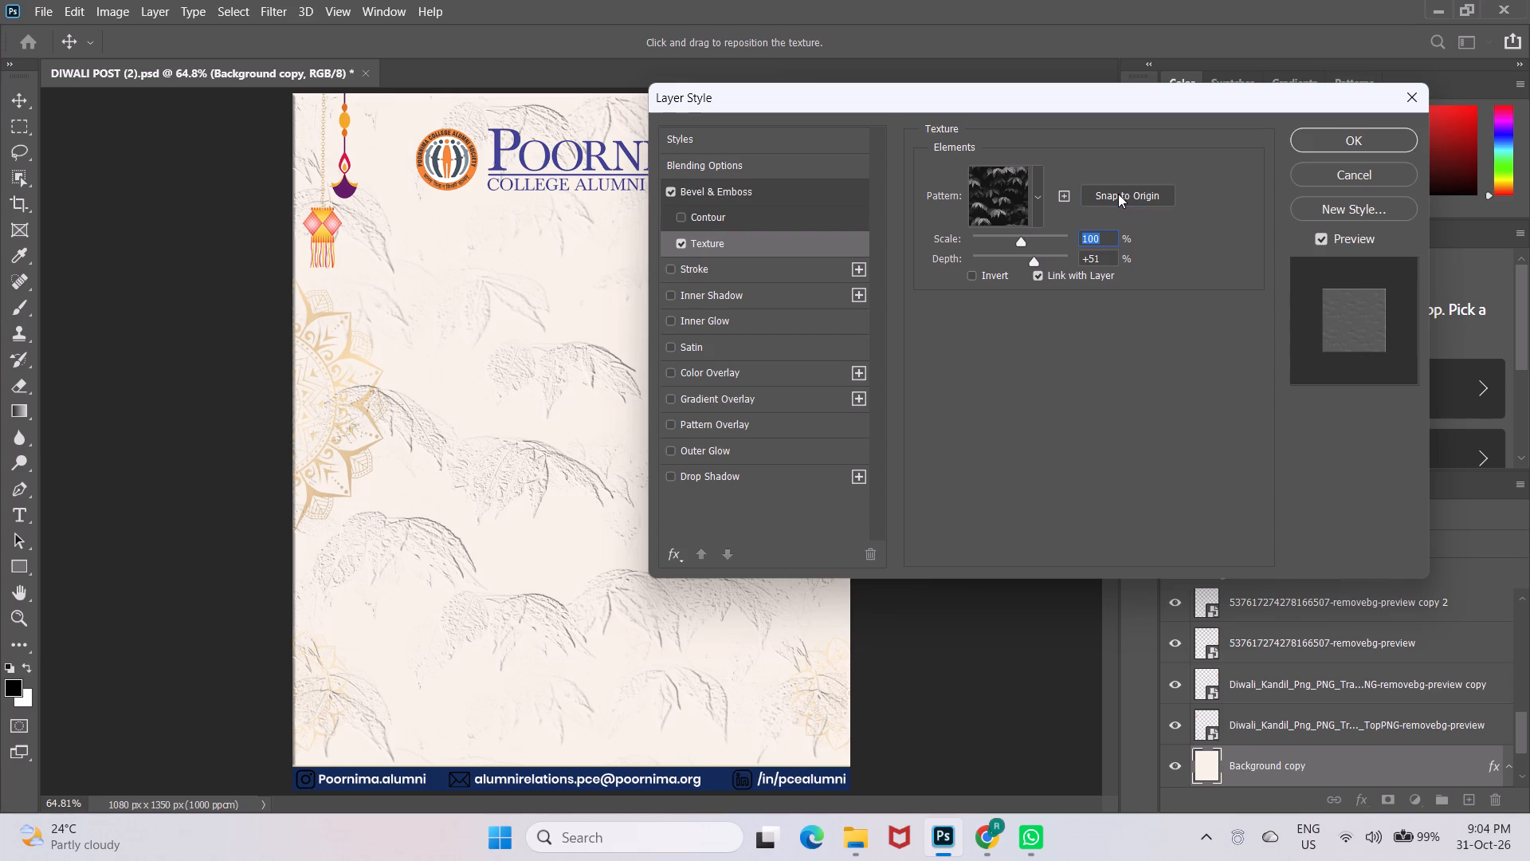
left_click(1118, 194)
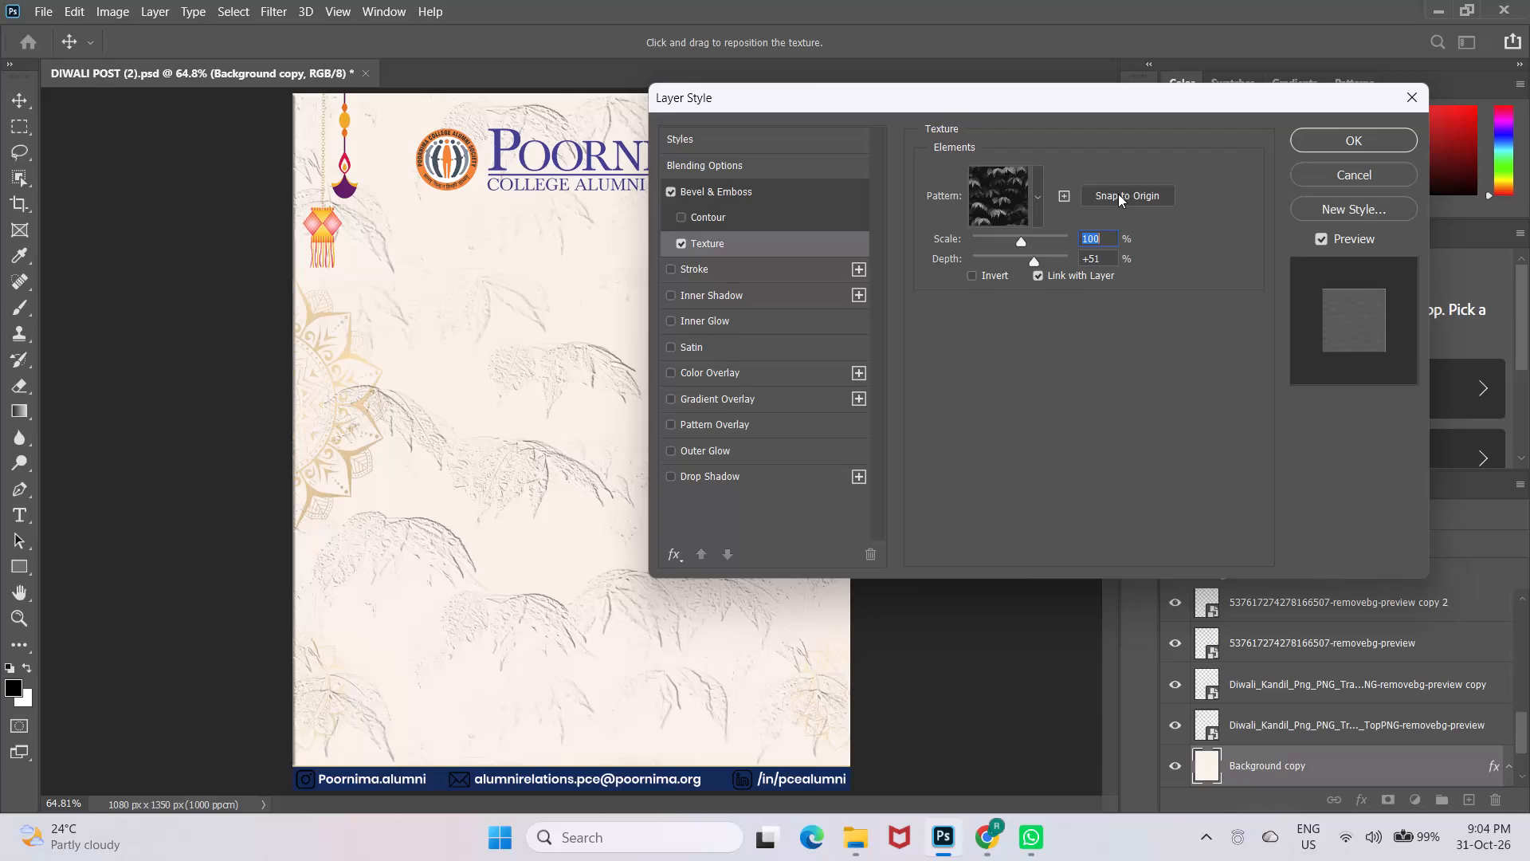
left_click(1118, 194)
left_click(1124, 189)
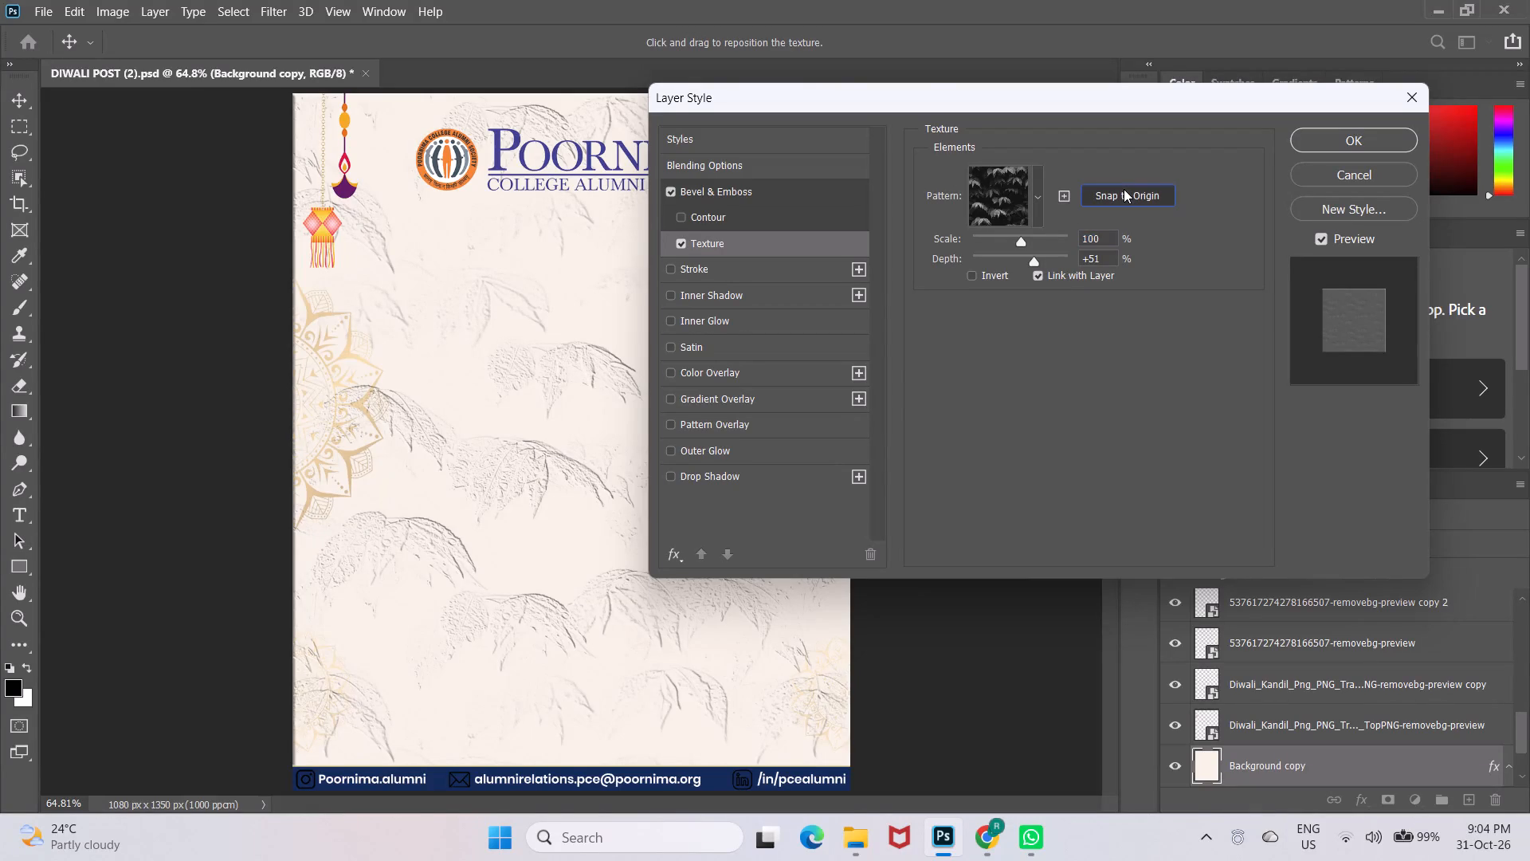
left_click(1130, 182)
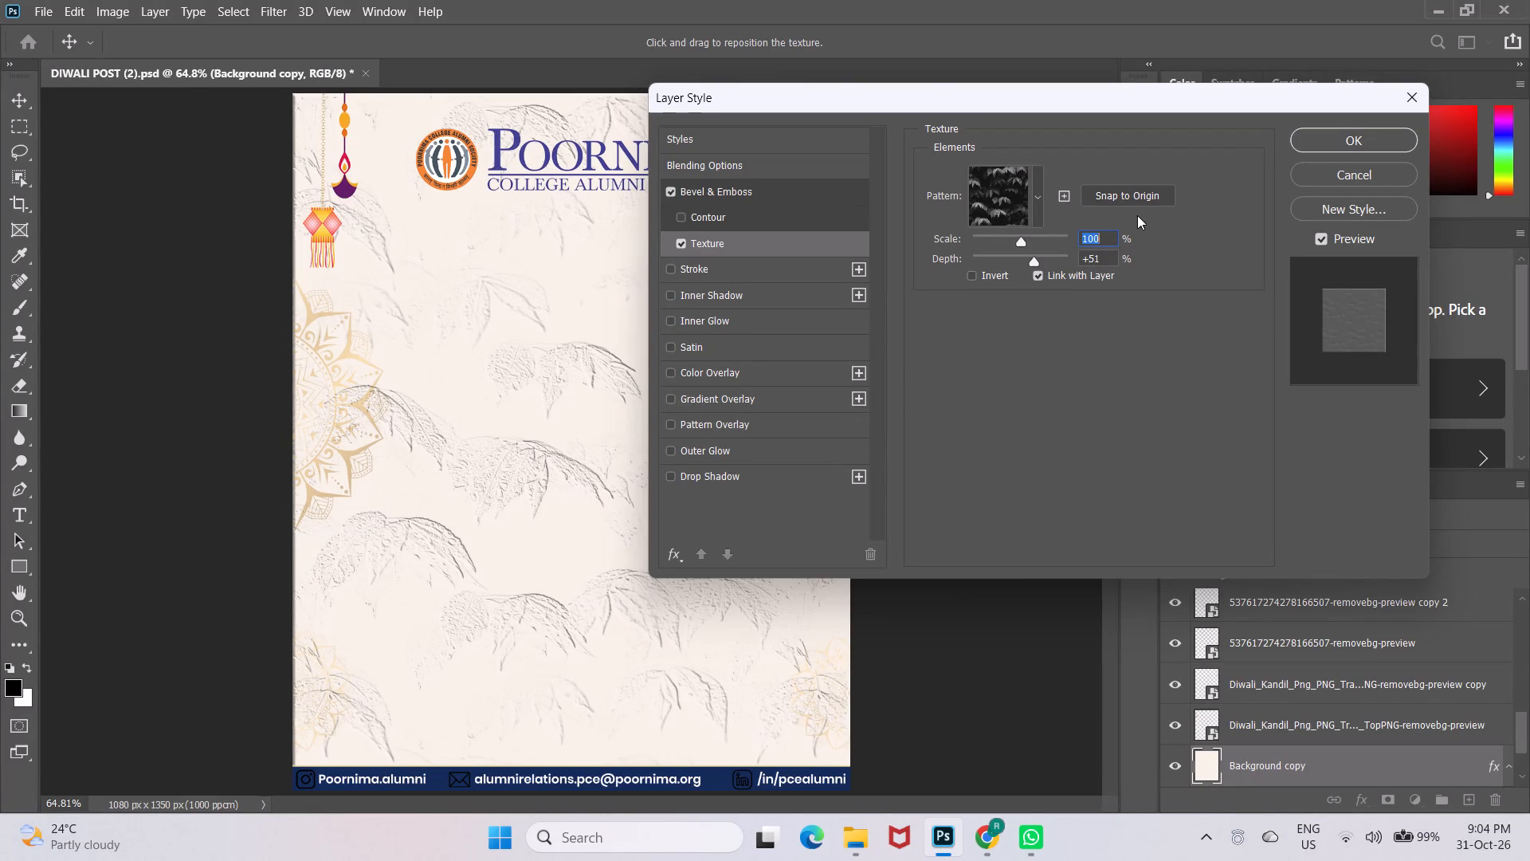
left_click_drag(1143, 194, 967, 195)
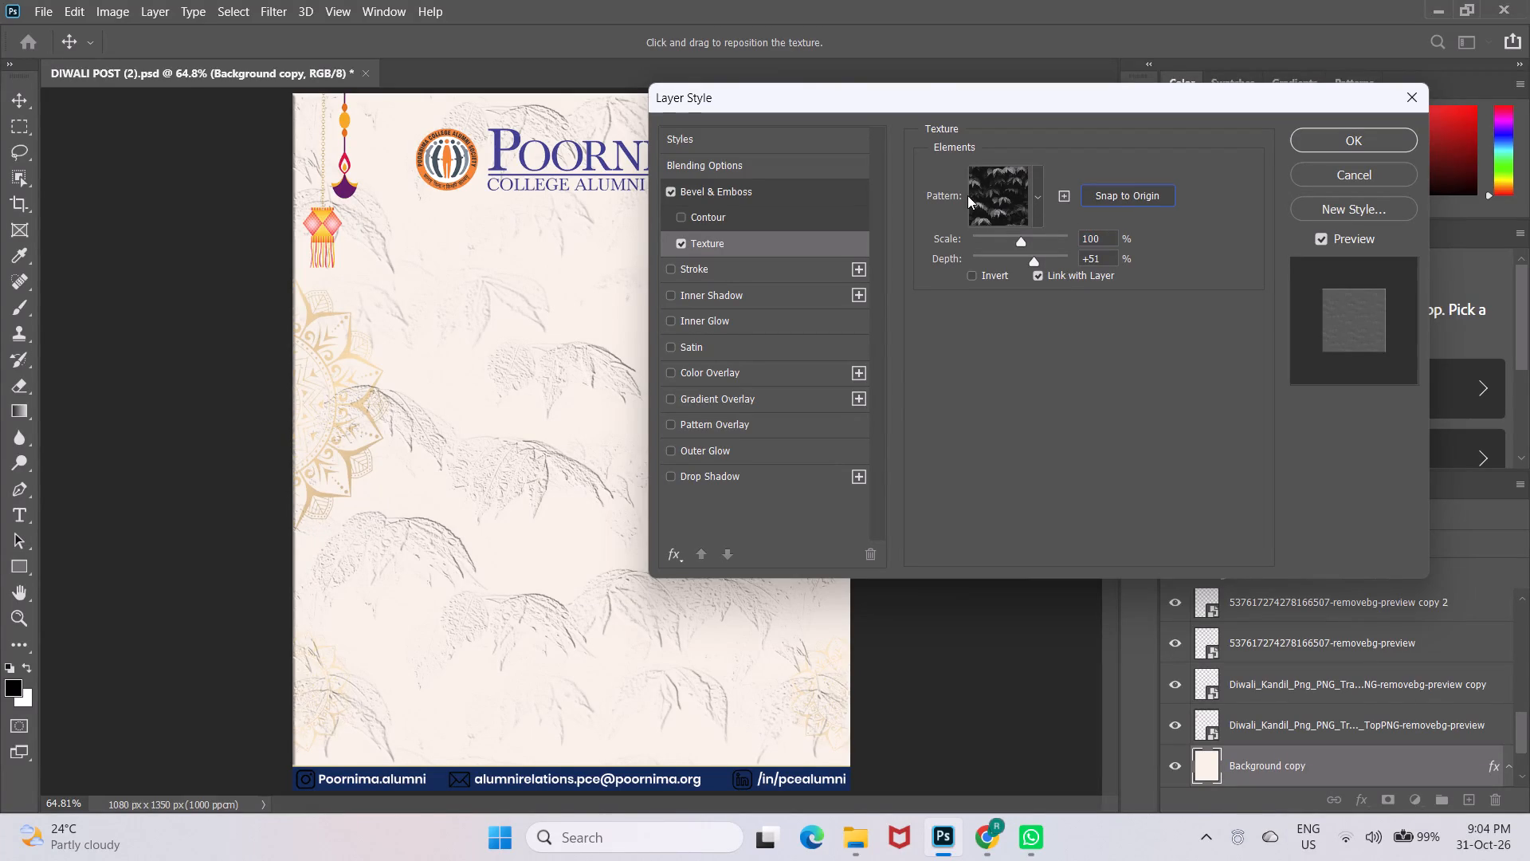
Choose the fourth saved leaf preset, below the Water group, as the texture pattern.
left_click(1017, 193)
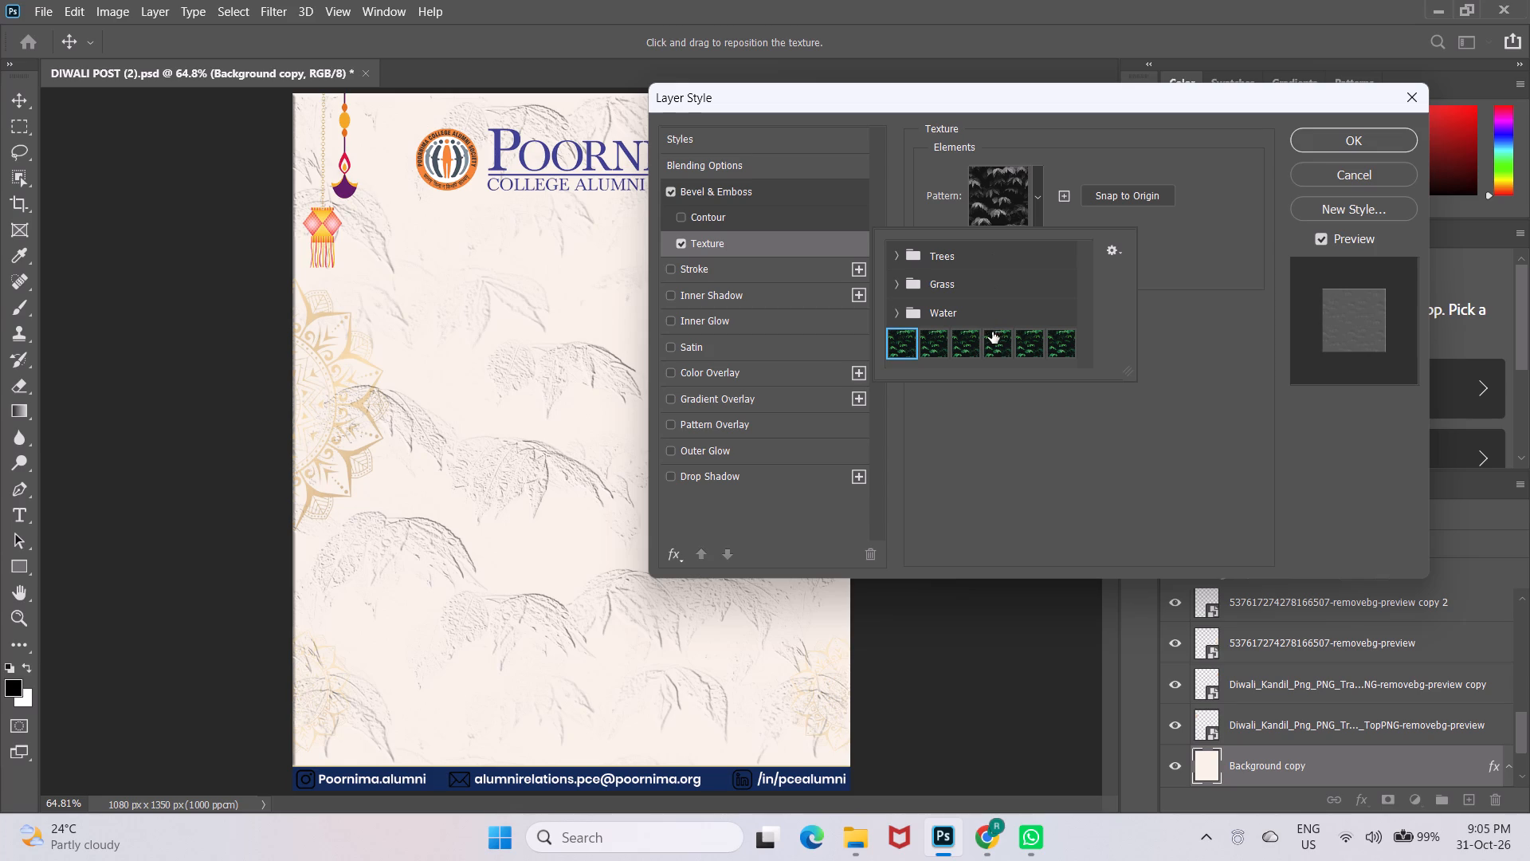
left_click_drag(993, 335, 997, 327)
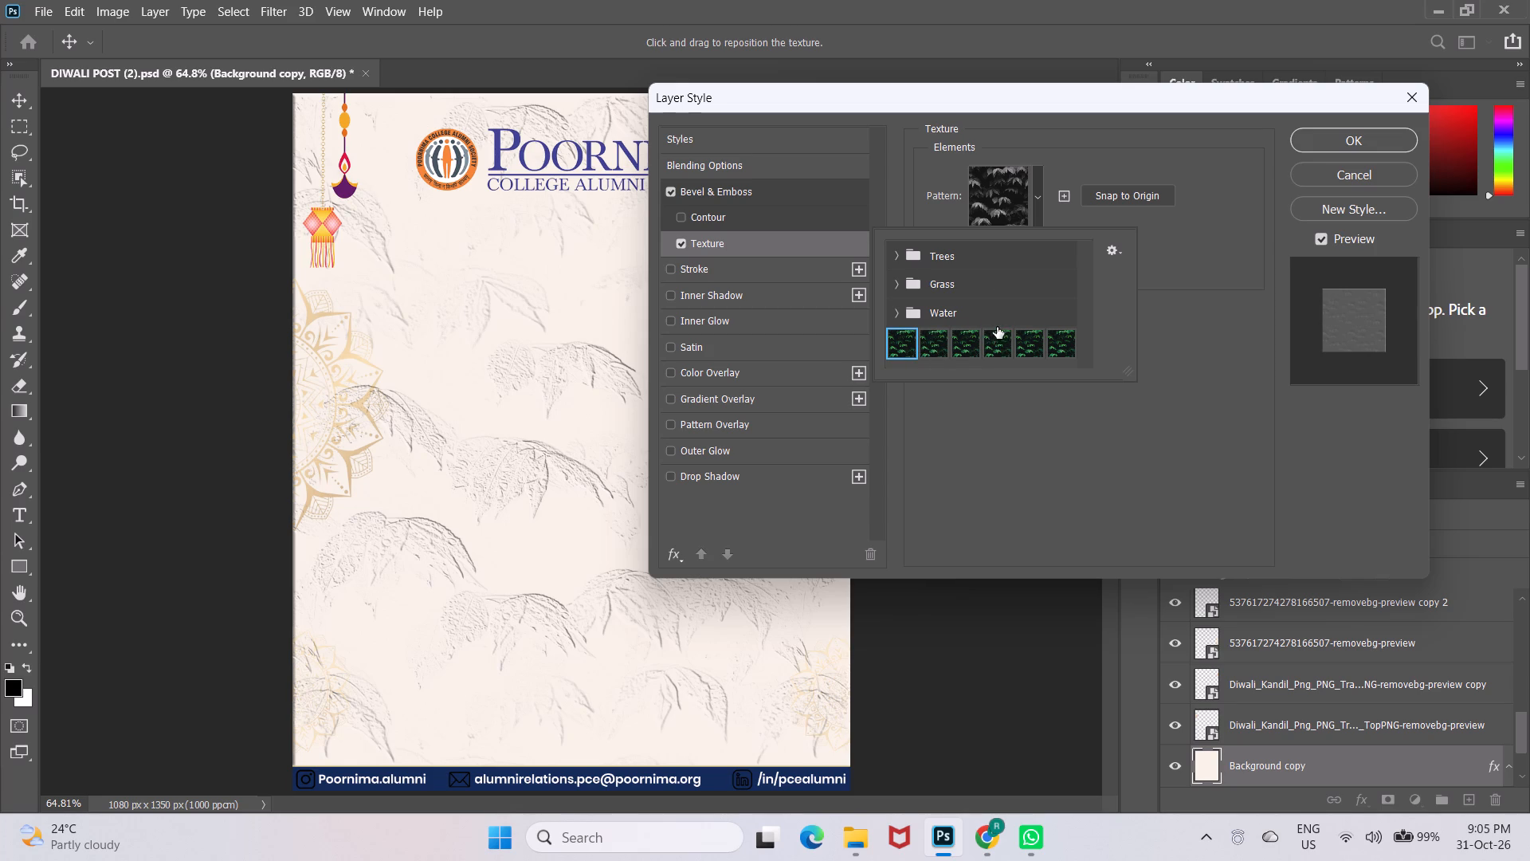
left_click(1002, 337)
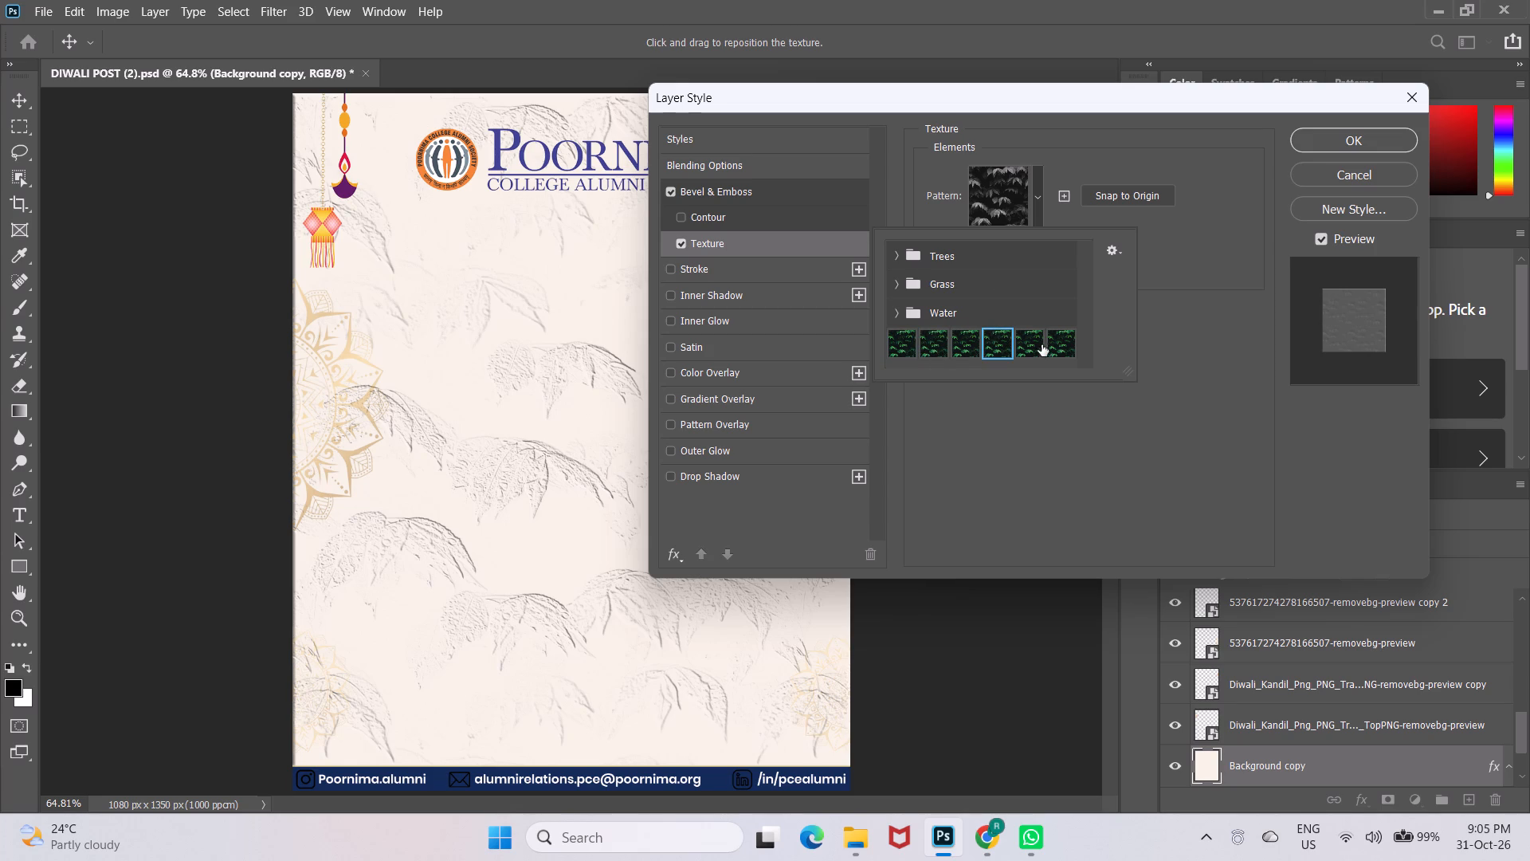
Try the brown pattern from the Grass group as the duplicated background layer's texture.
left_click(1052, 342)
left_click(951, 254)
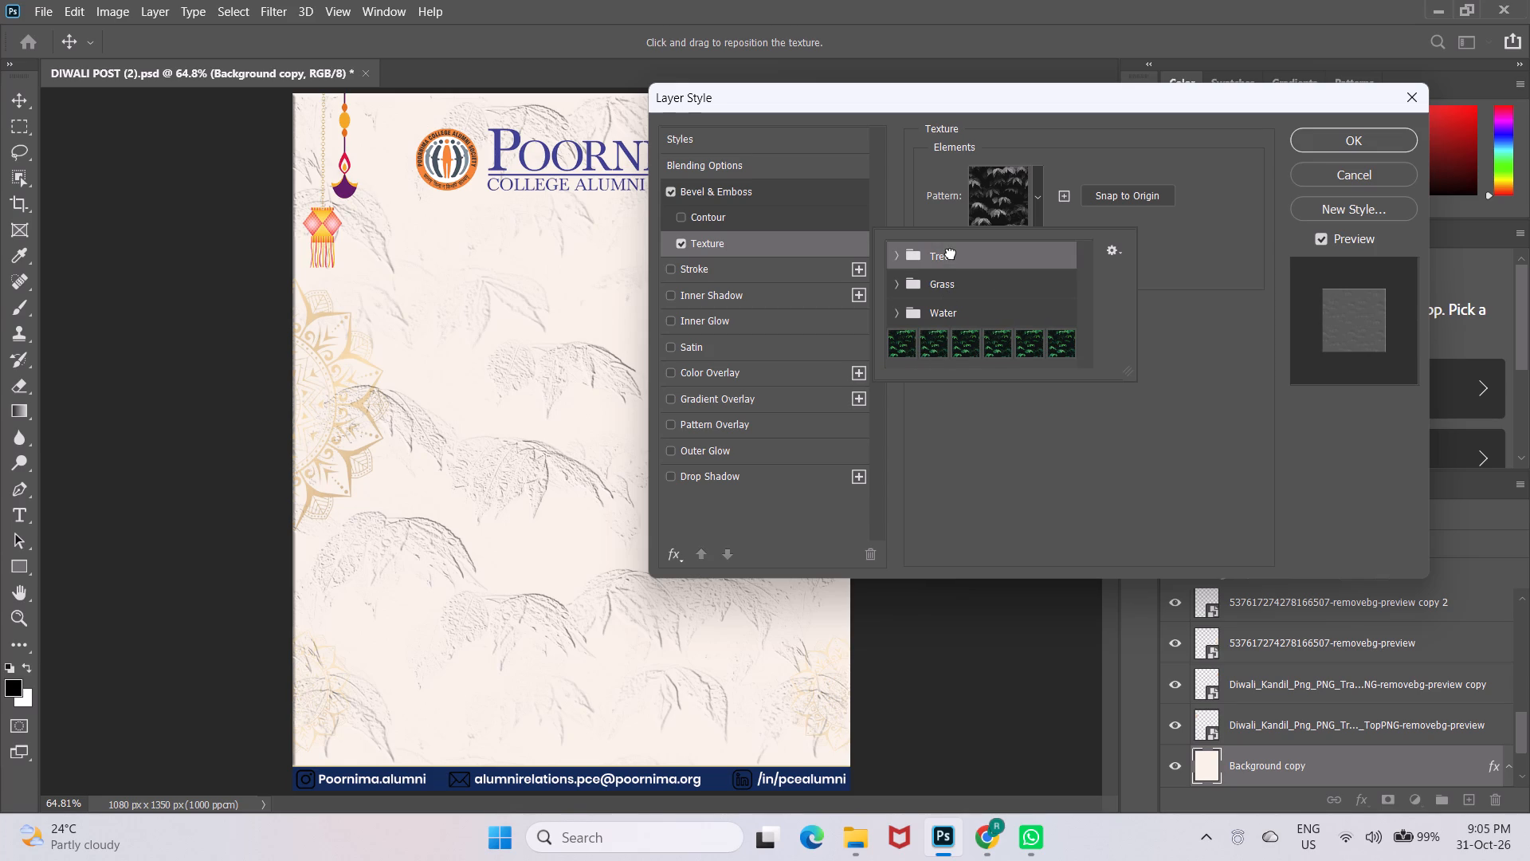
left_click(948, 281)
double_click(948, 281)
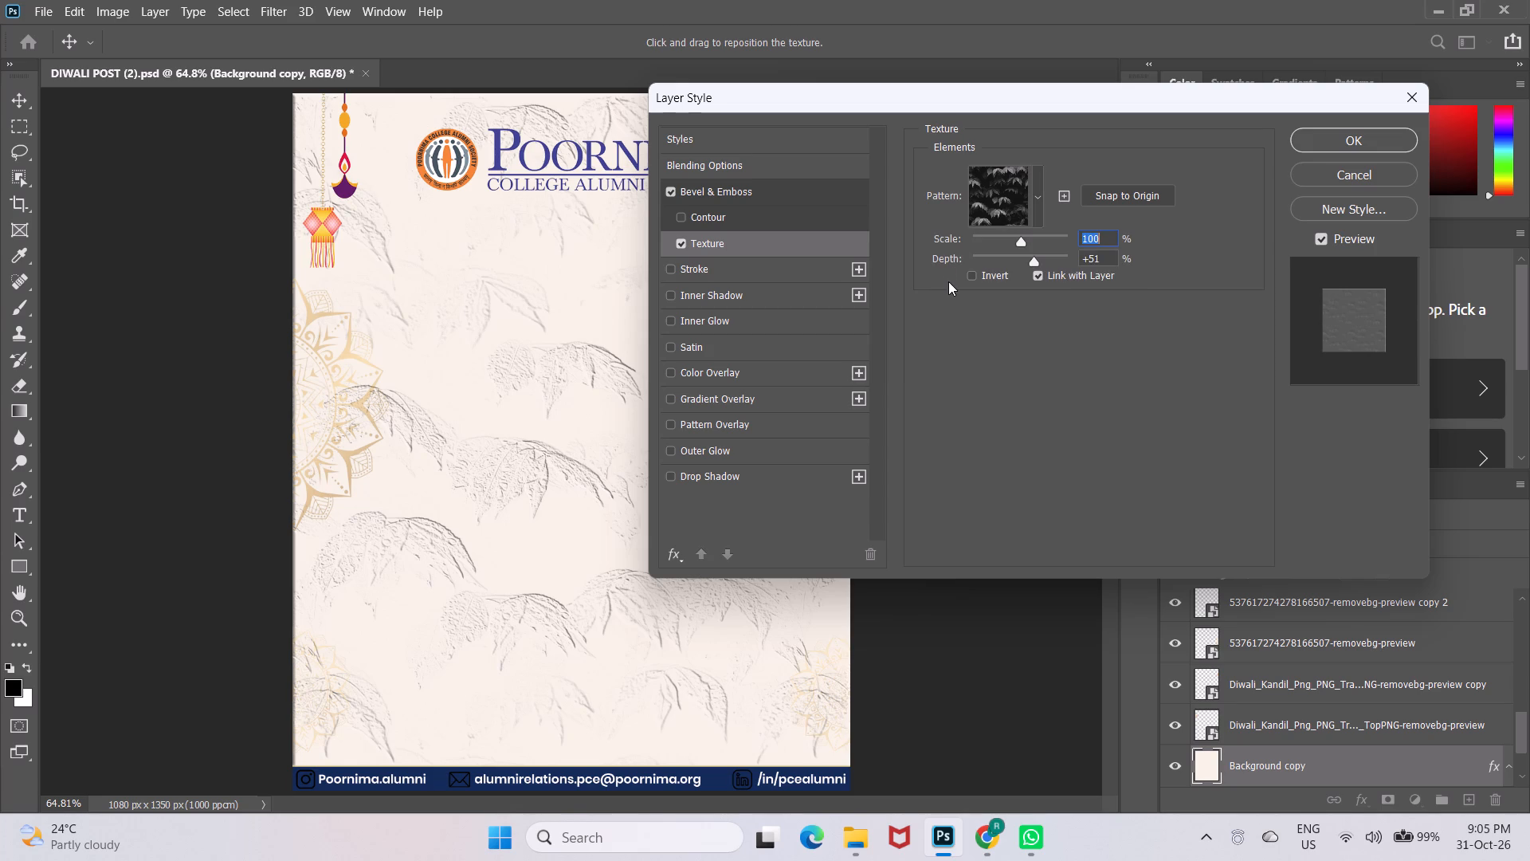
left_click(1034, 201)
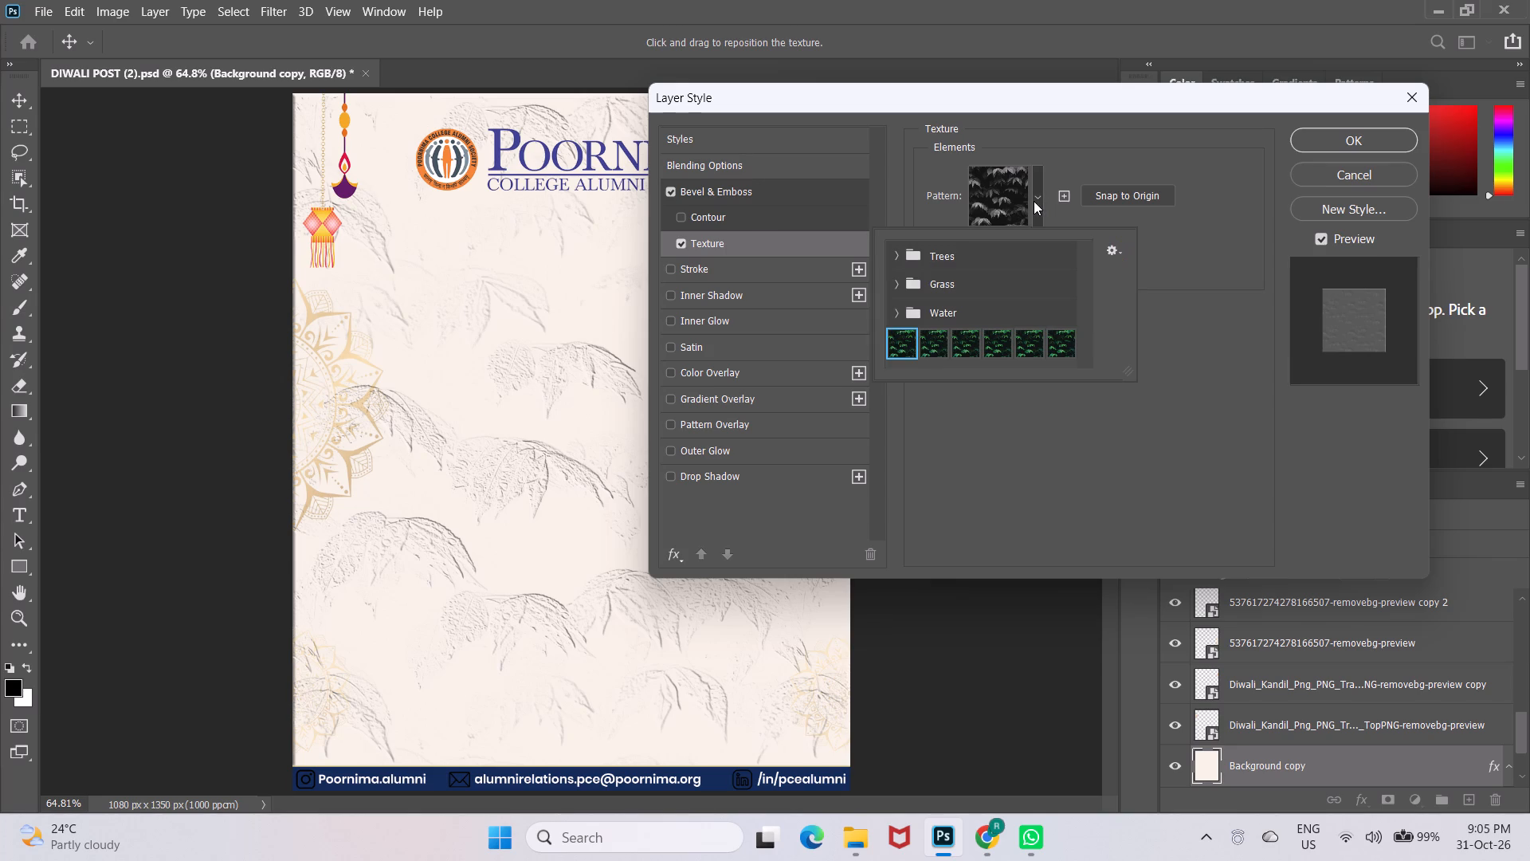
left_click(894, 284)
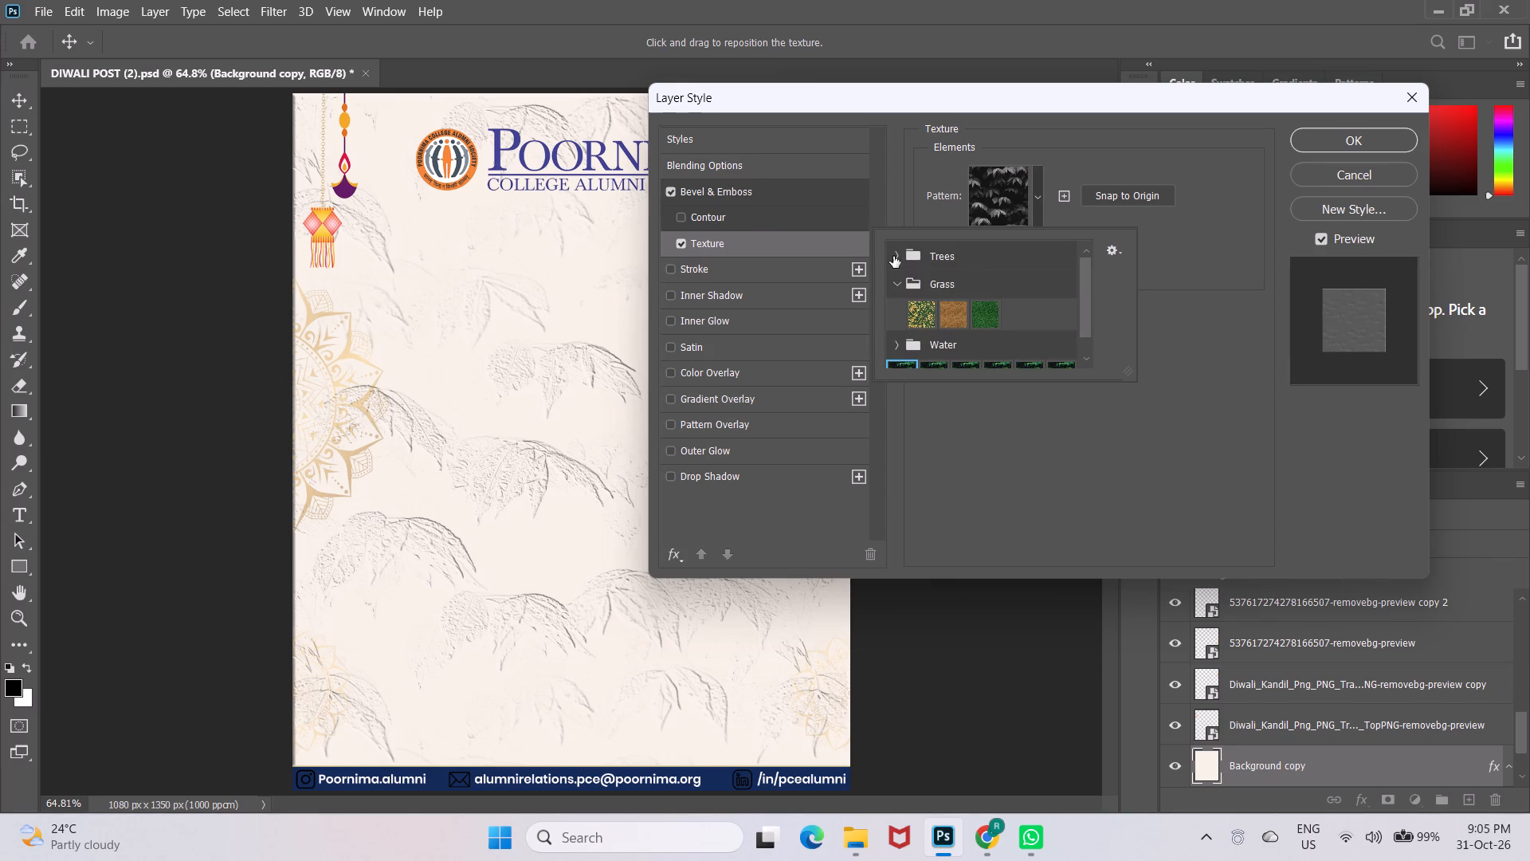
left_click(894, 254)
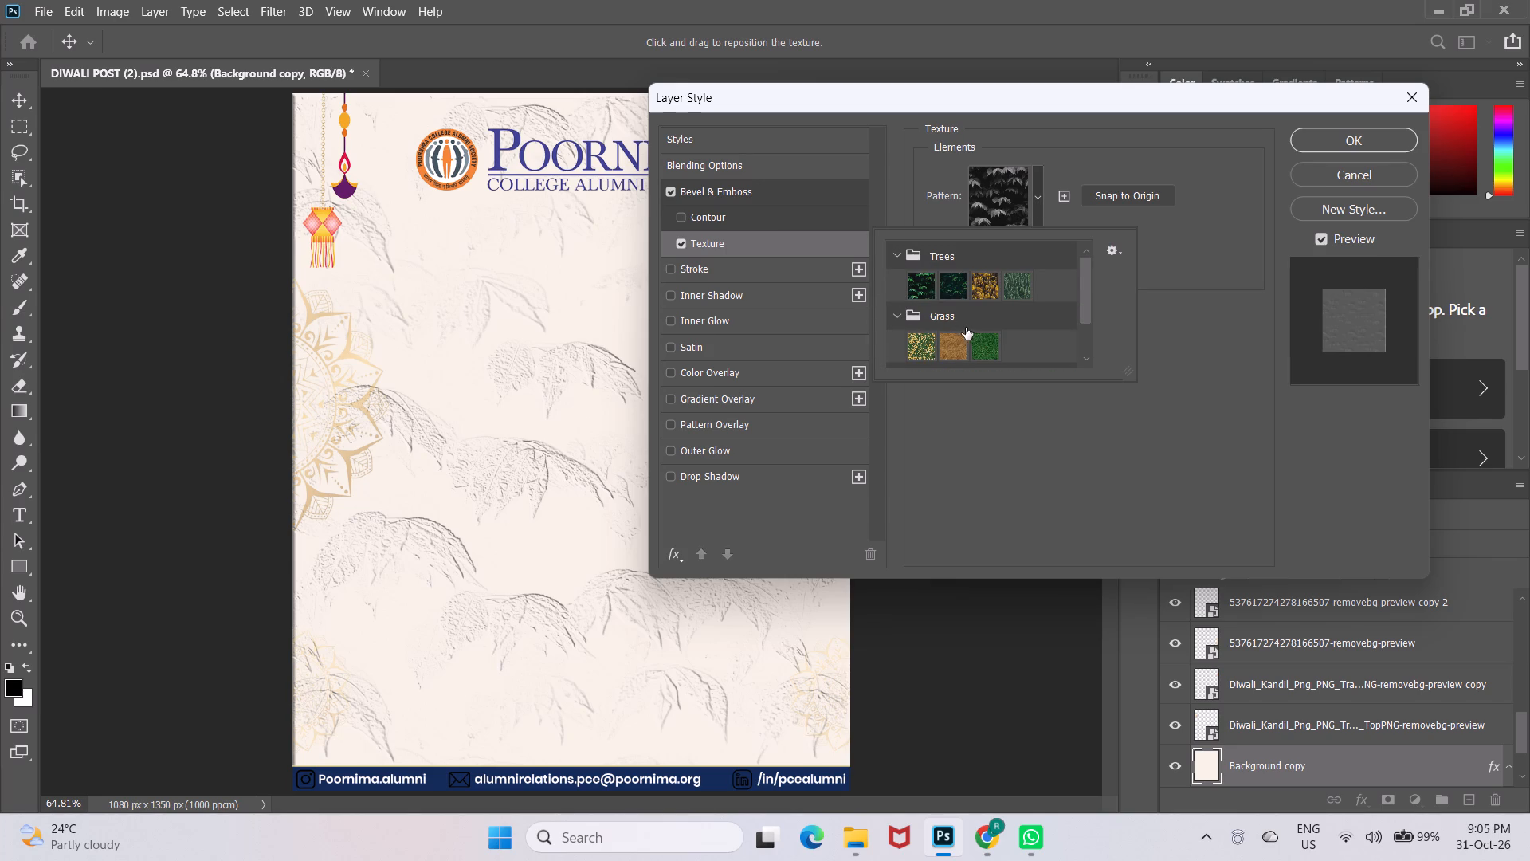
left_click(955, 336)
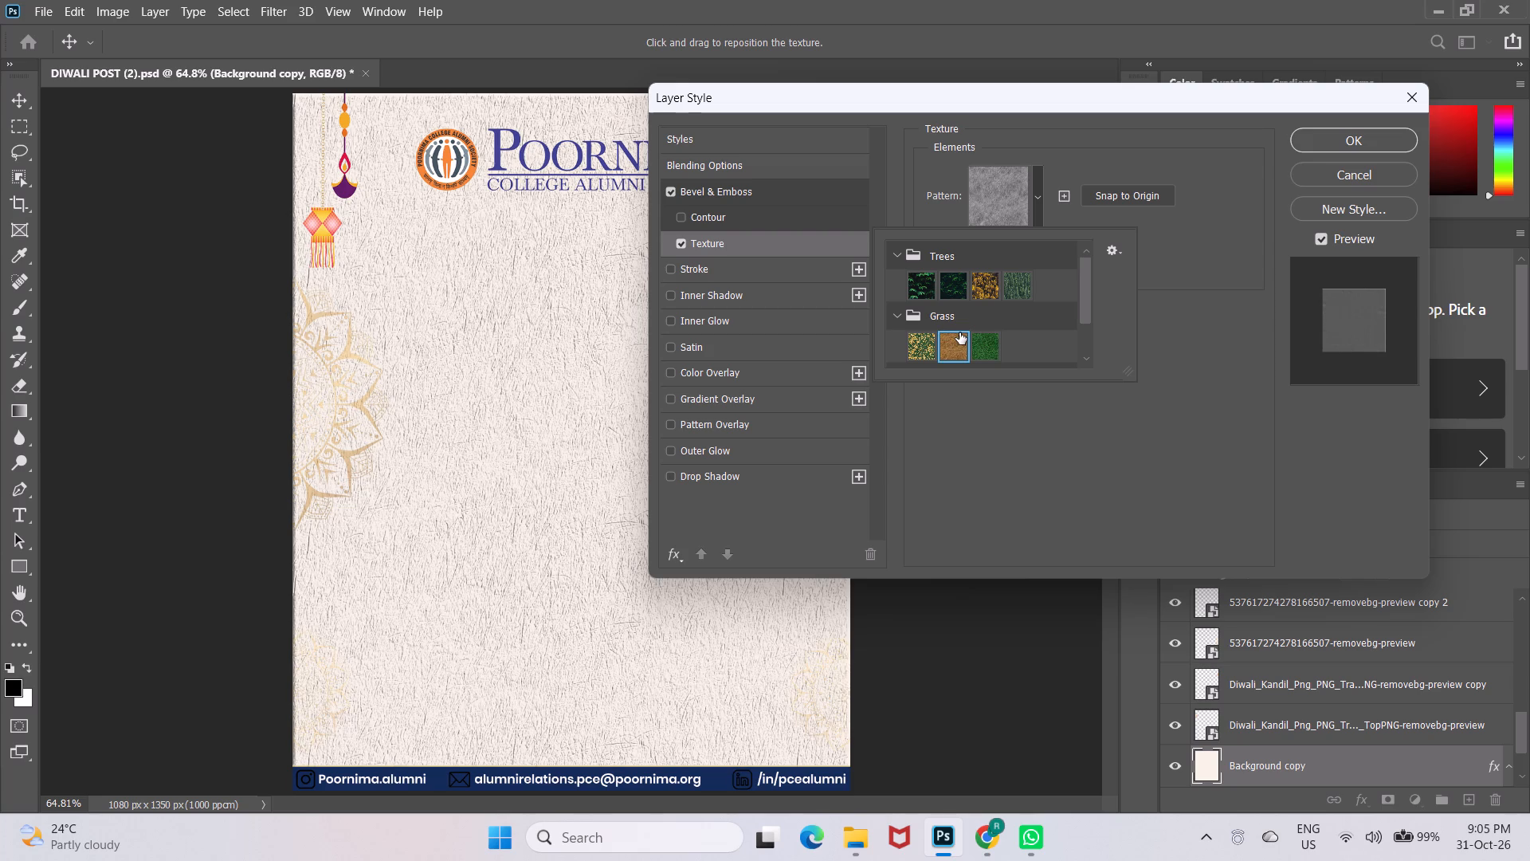
Expand the Water pattern group and choose its pale green middle pattern as the texture.
scroll(959, 332, "down", 2)
left_click(894, 343)
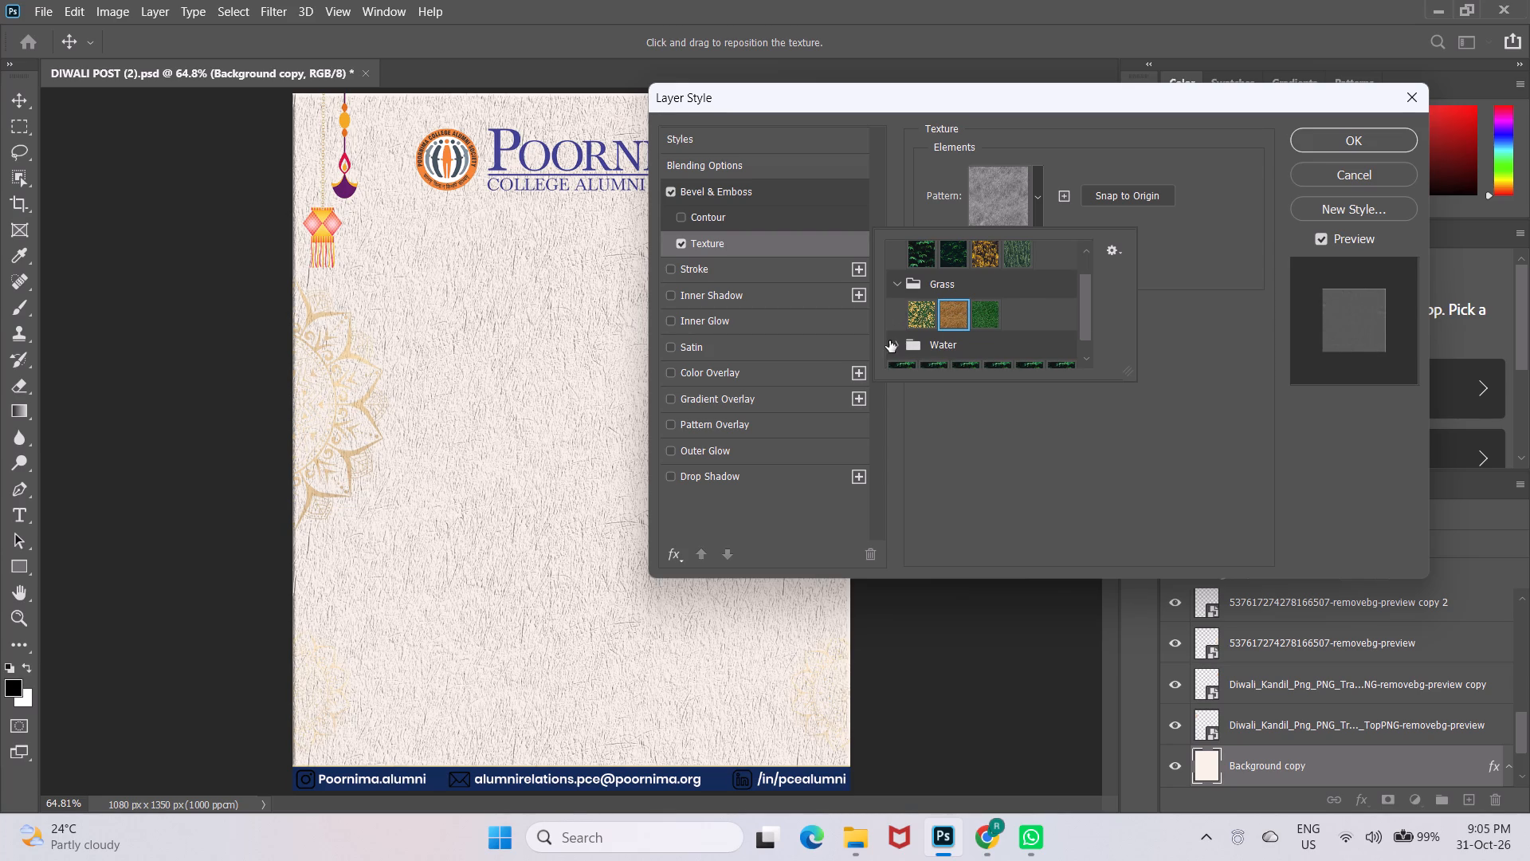
left_click(889, 340)
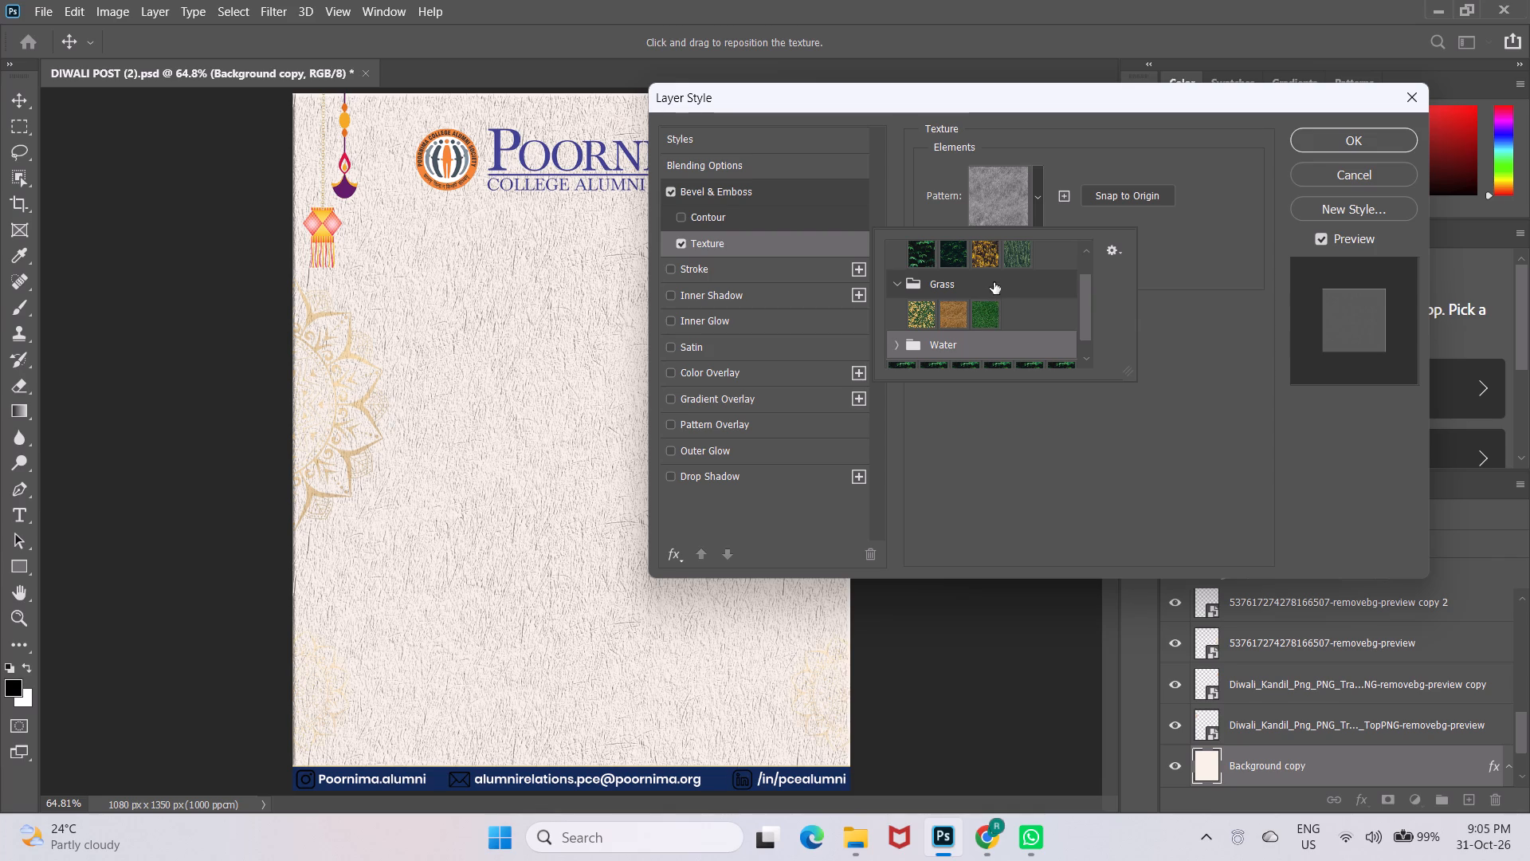
left_click(894, 344)
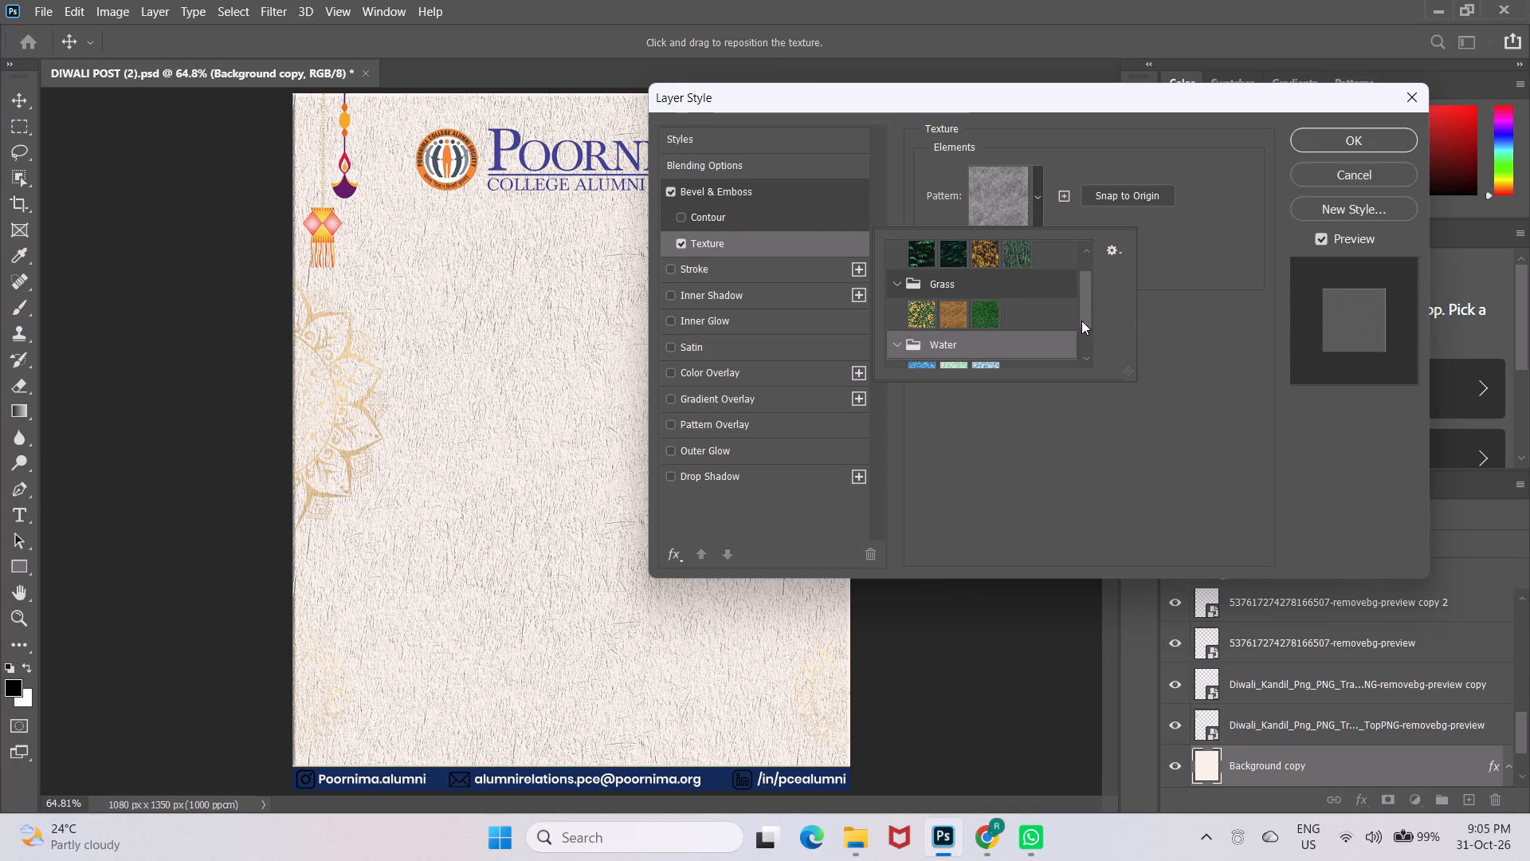
left_click_drag(1085, 301, 1082, 325)
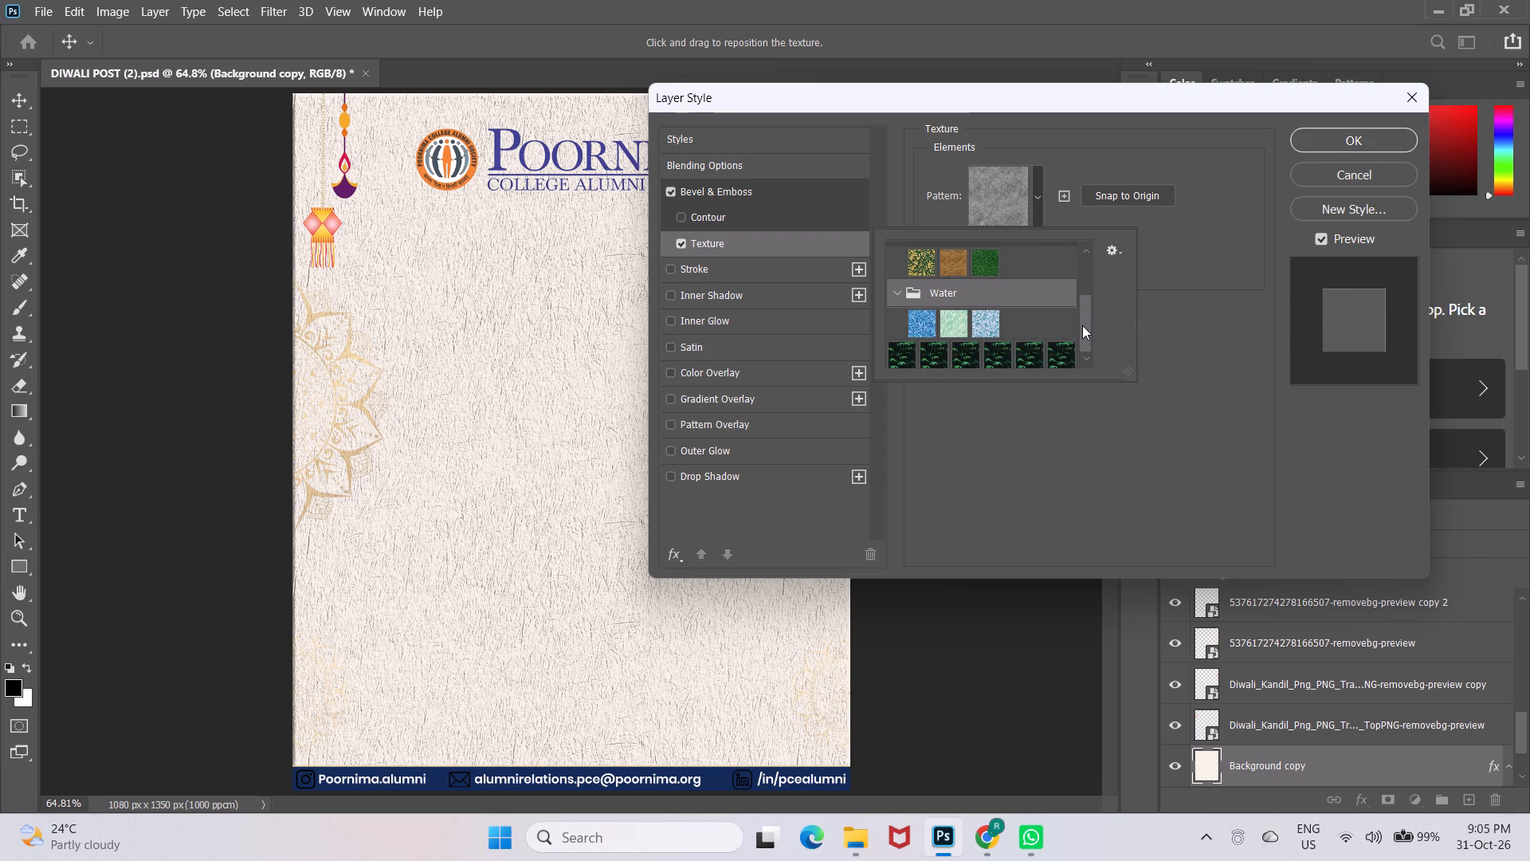
left_click_drag(1082, 325, 1082, 327)
left_click_drag(1082, 327, 1082, 341)
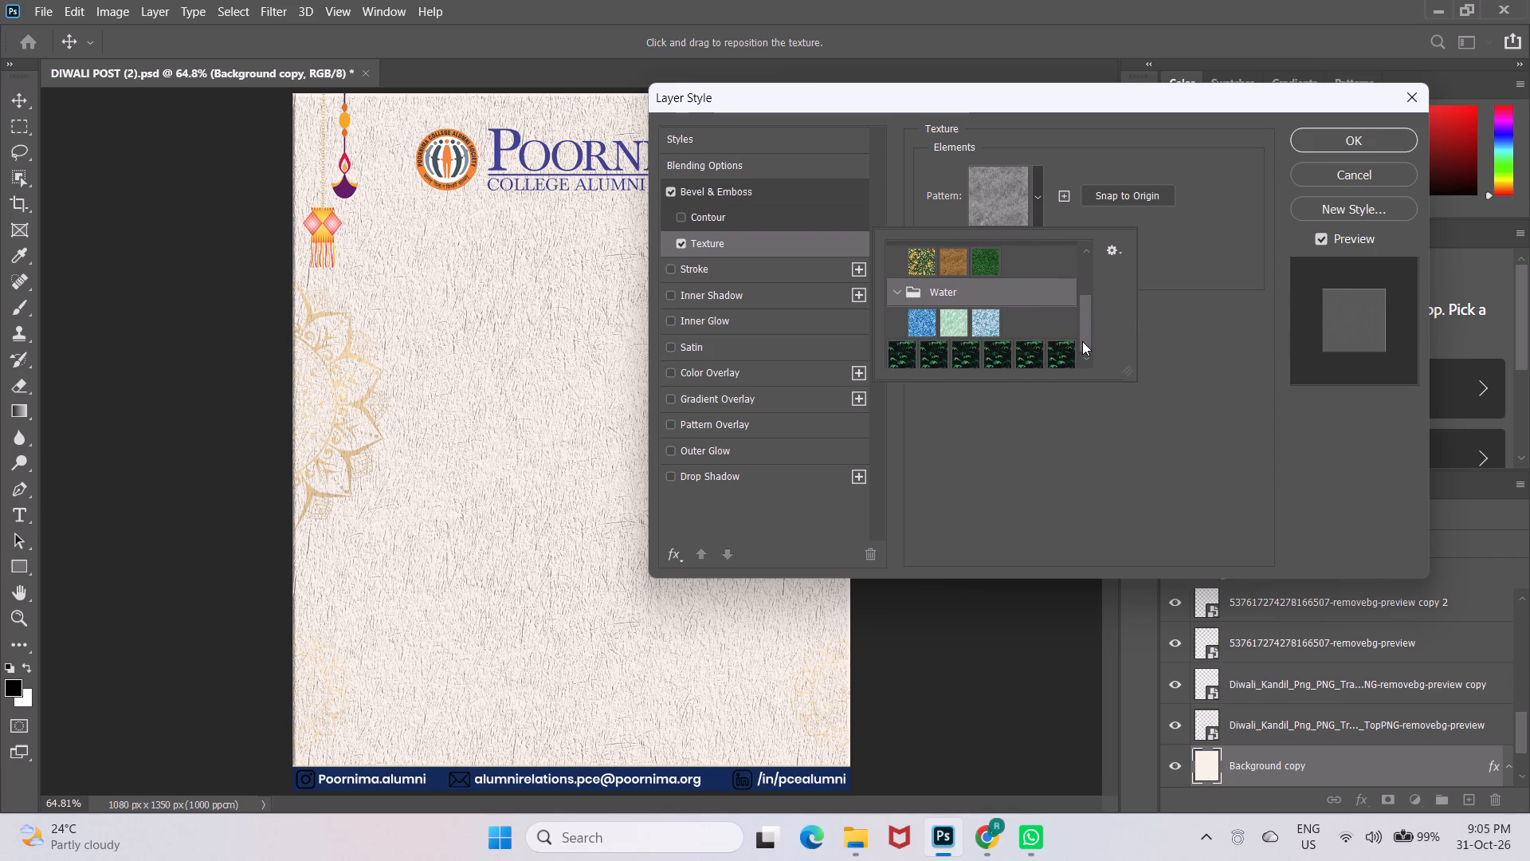
left_click_drag(1082, 341, 1082, 342)
left_click(973, 314)
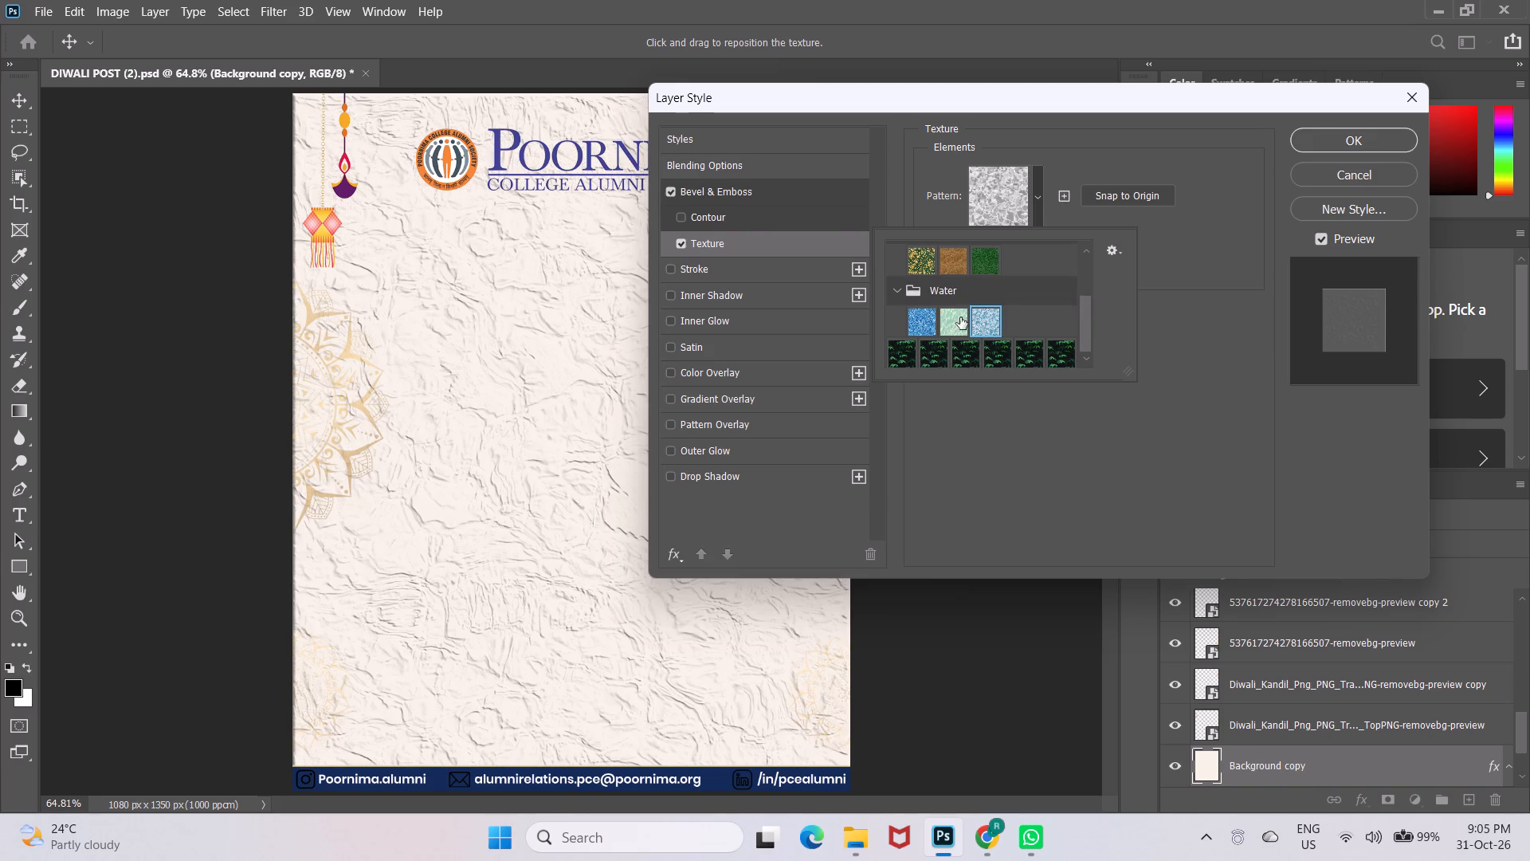
left_click(951, 320)
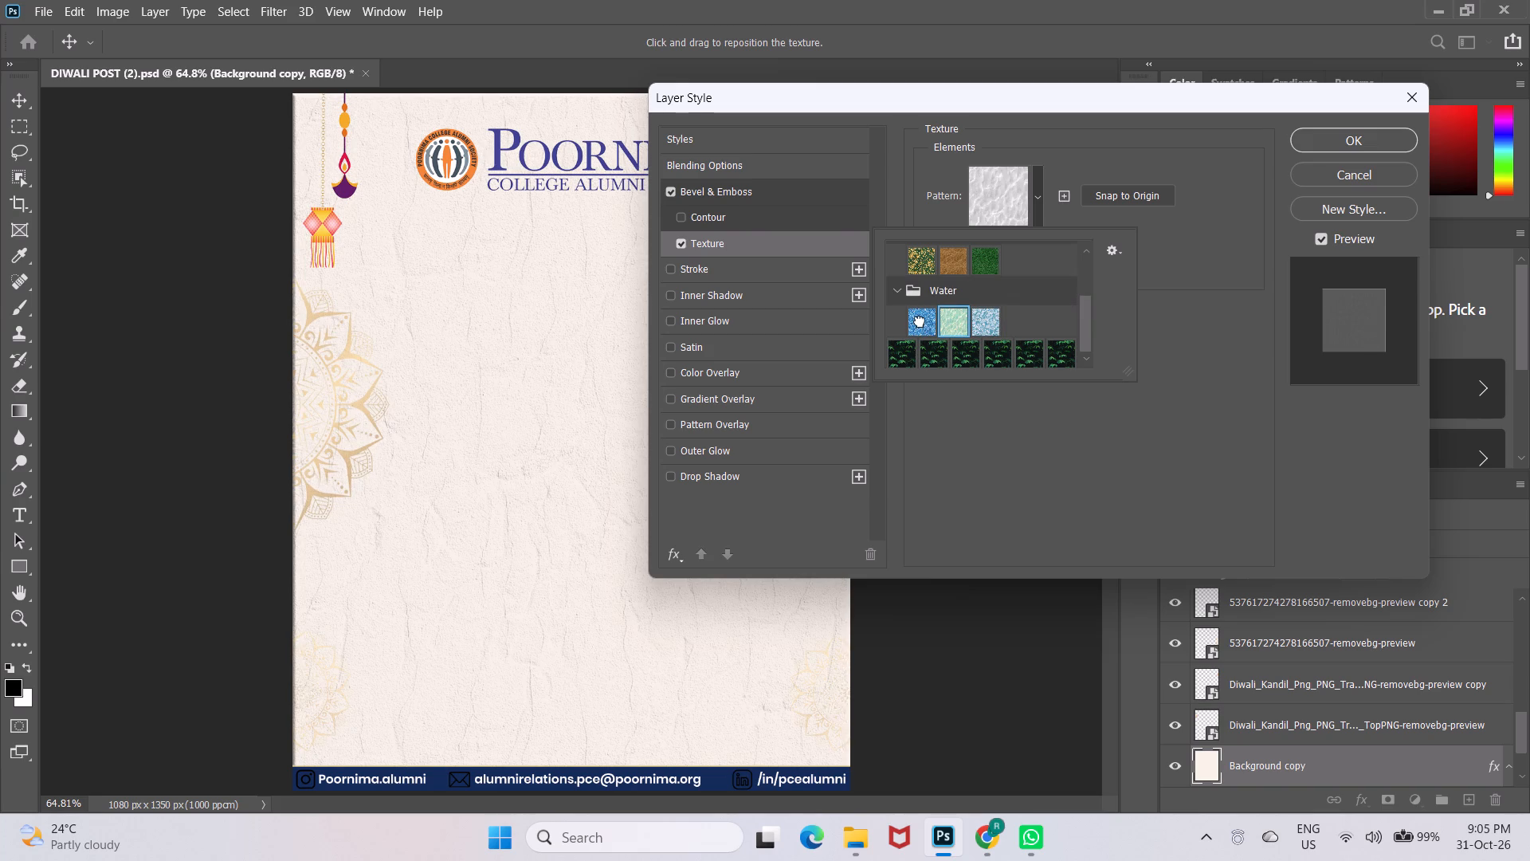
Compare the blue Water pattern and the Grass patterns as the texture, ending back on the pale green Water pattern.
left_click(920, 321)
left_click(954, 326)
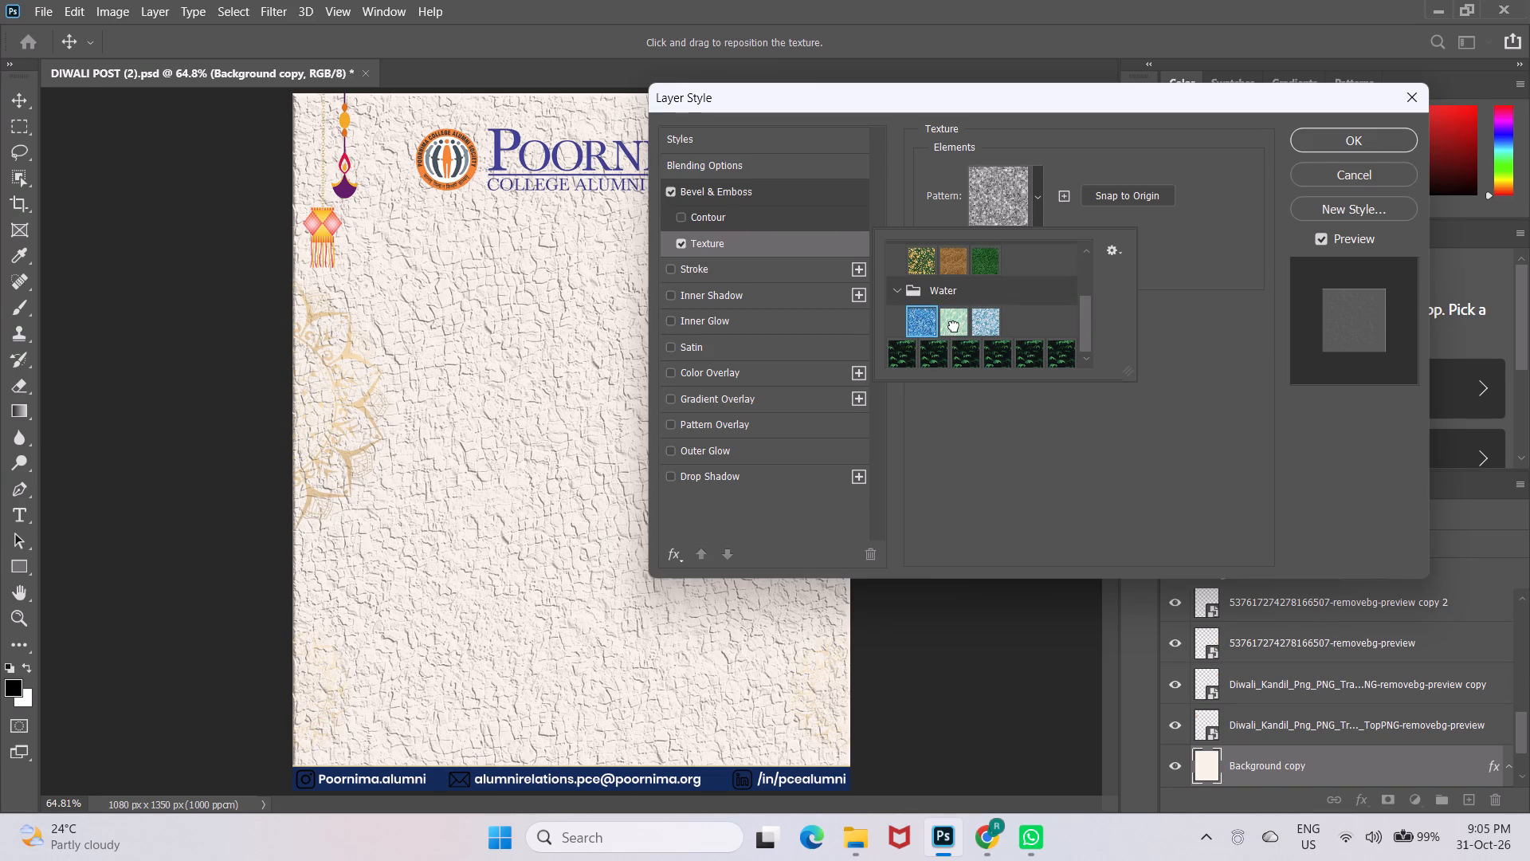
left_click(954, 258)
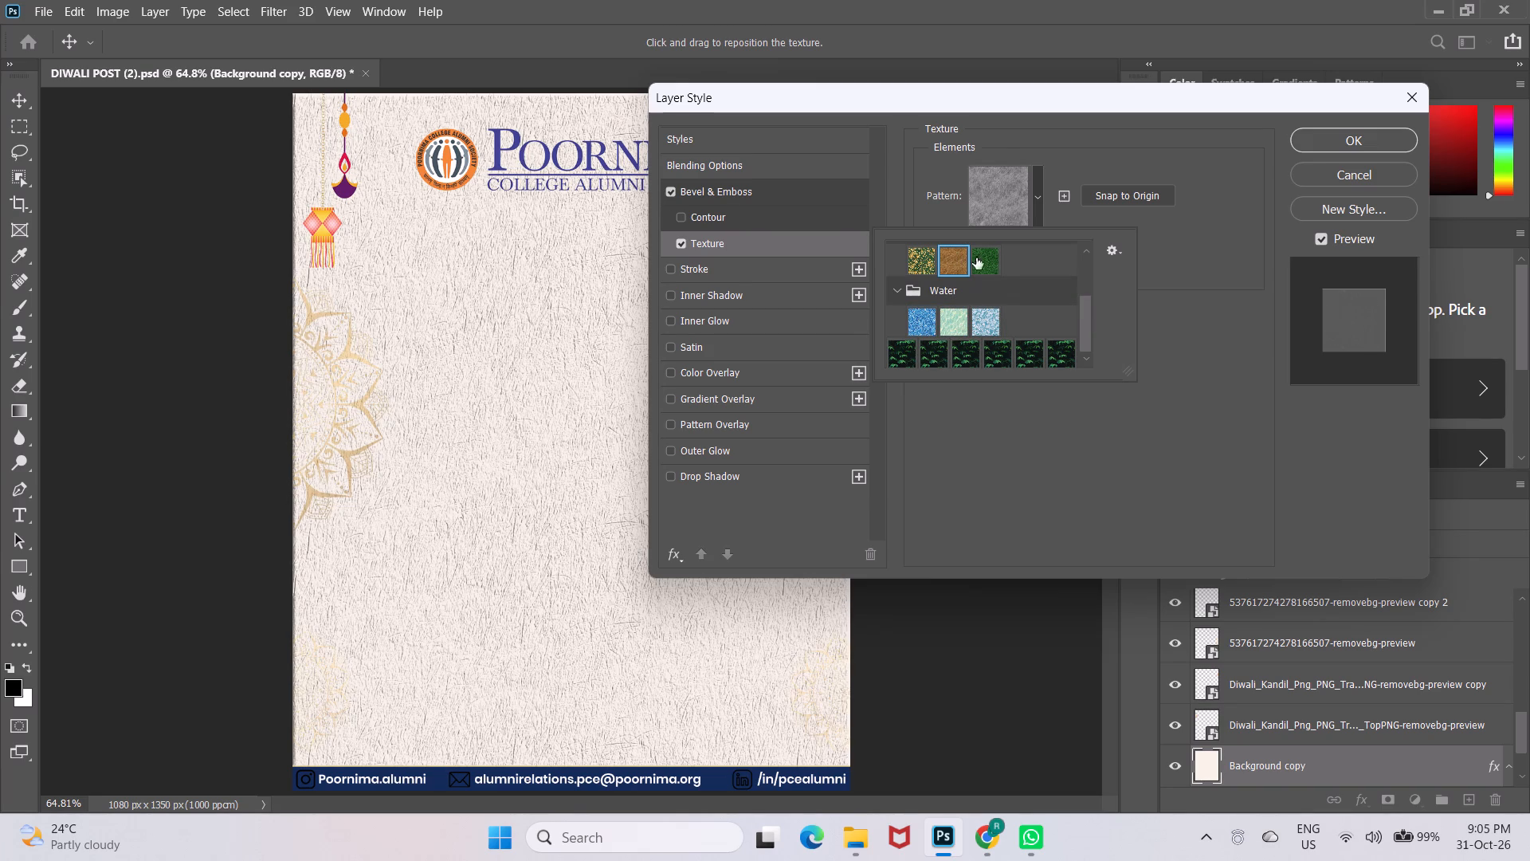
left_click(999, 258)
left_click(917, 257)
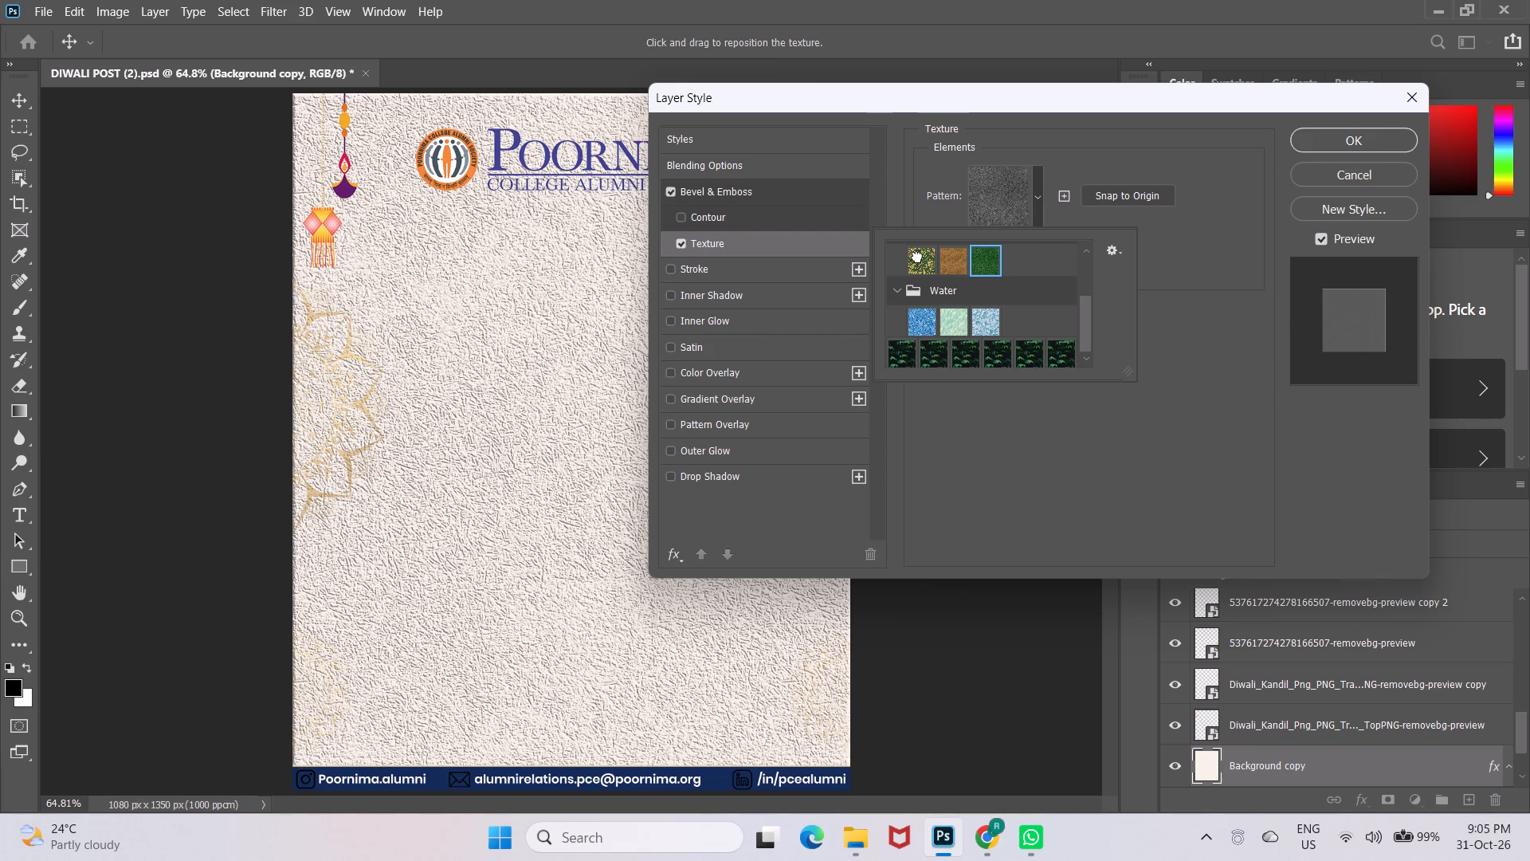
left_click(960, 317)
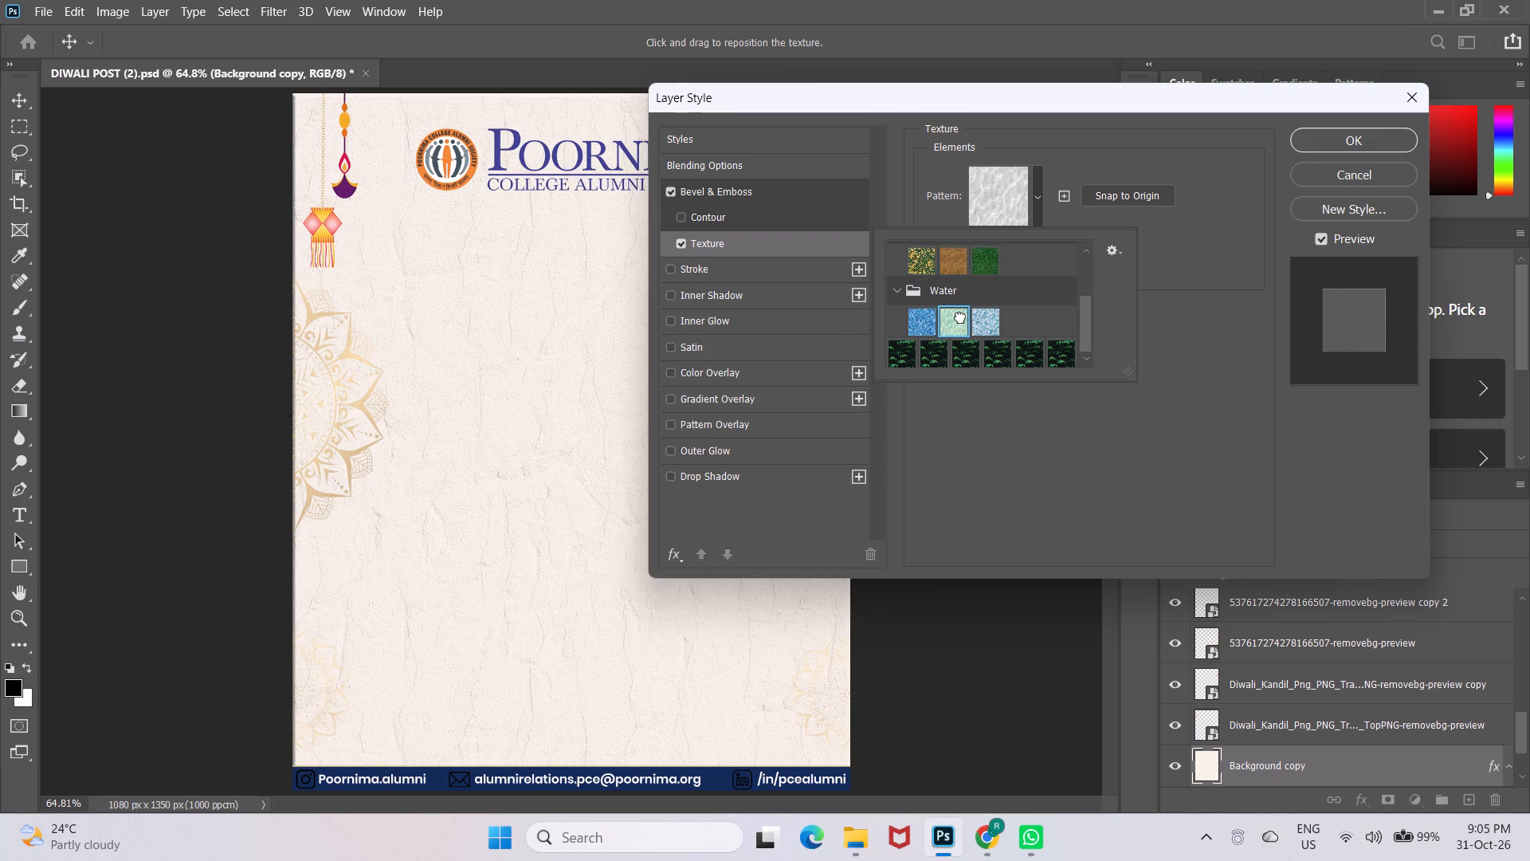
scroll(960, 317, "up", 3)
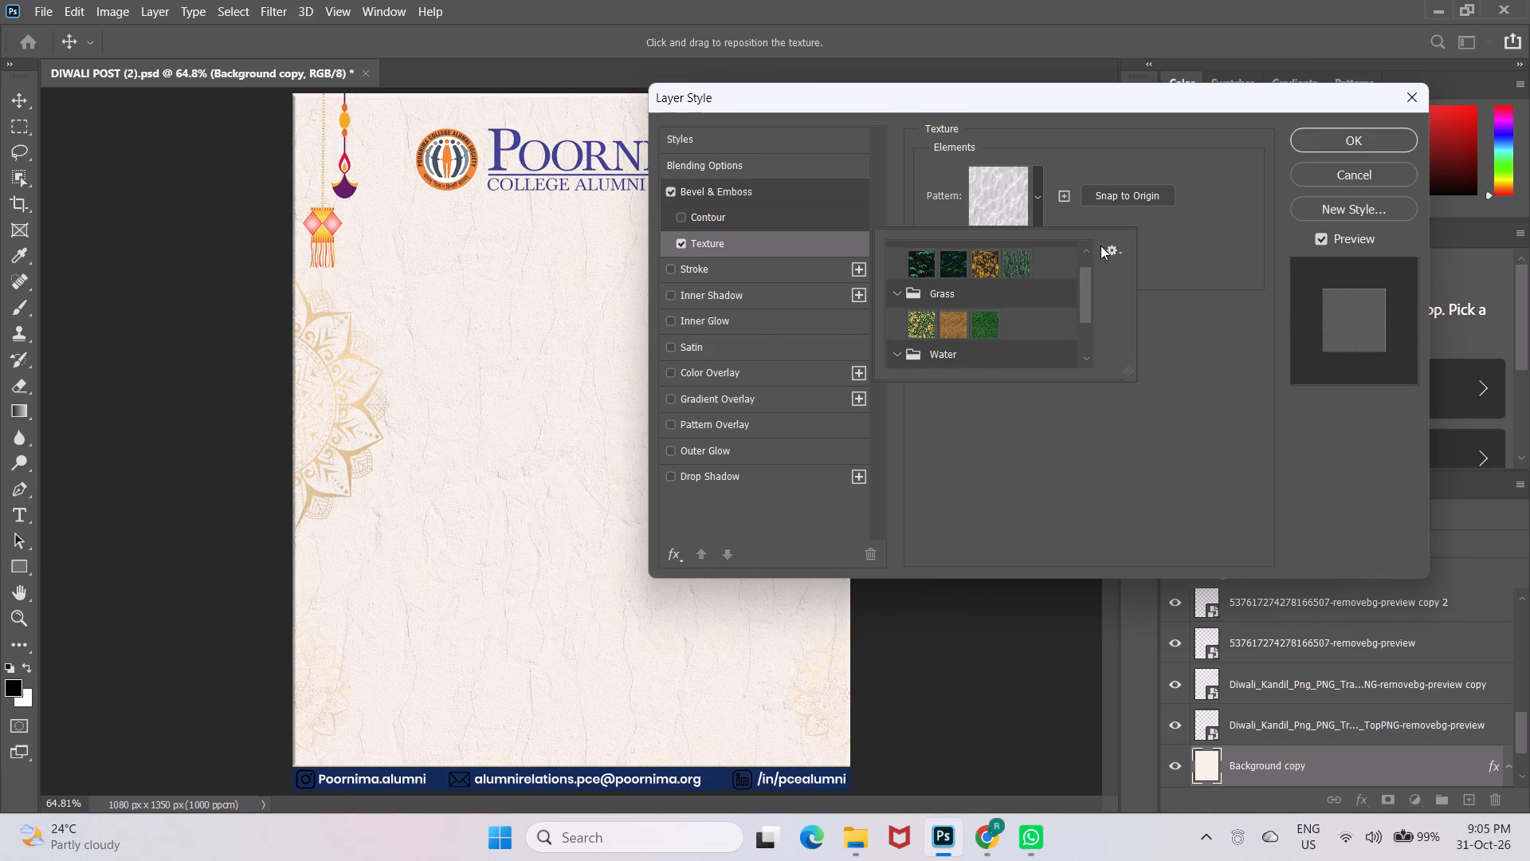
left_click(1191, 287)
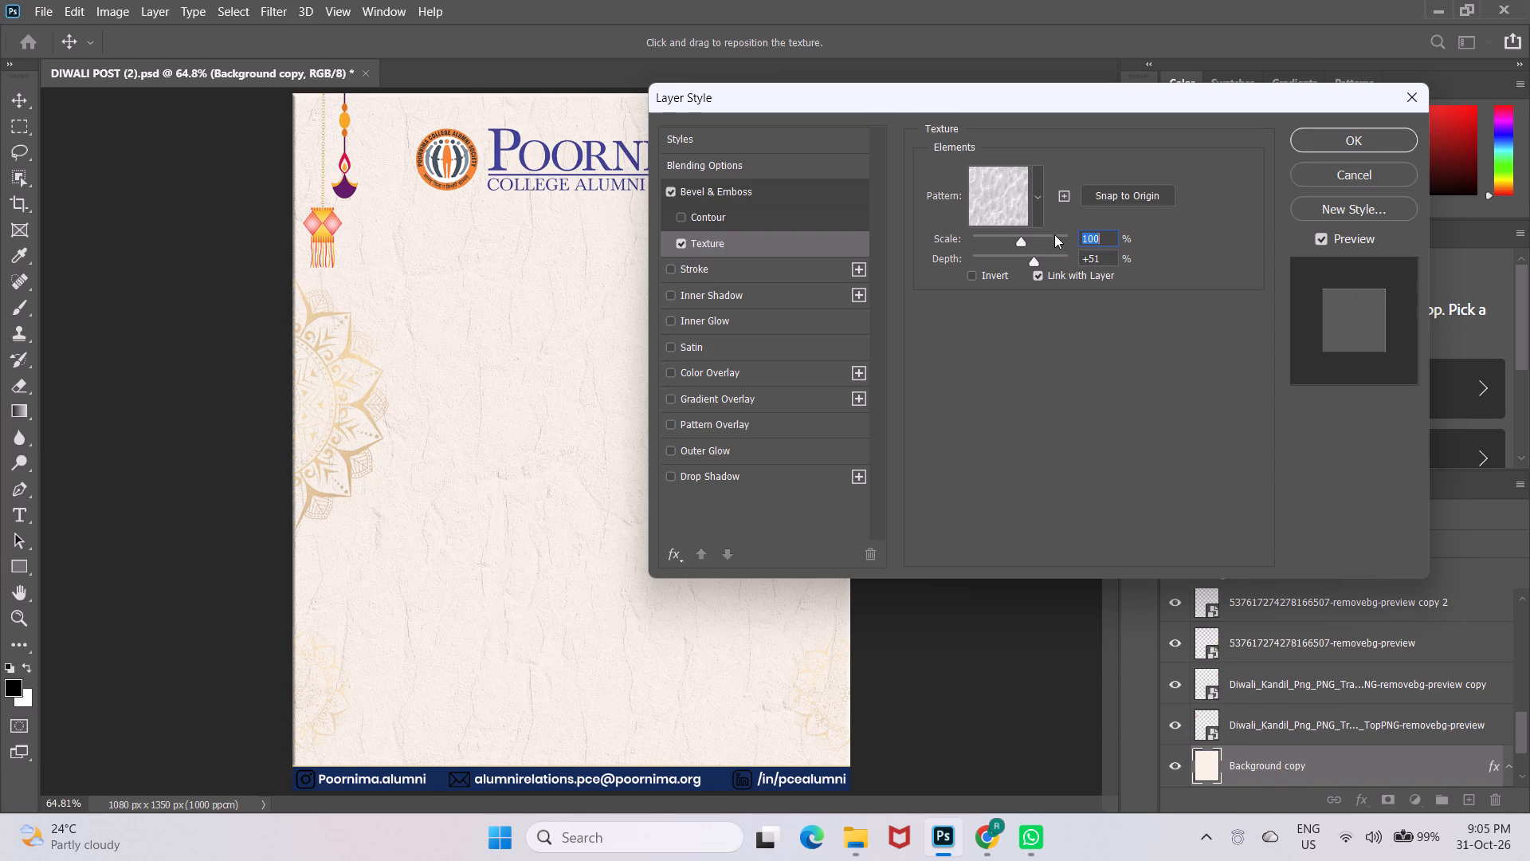
Try several scales for the Water texture pattern and set the scale to 729%.
left_click(1052, 228)
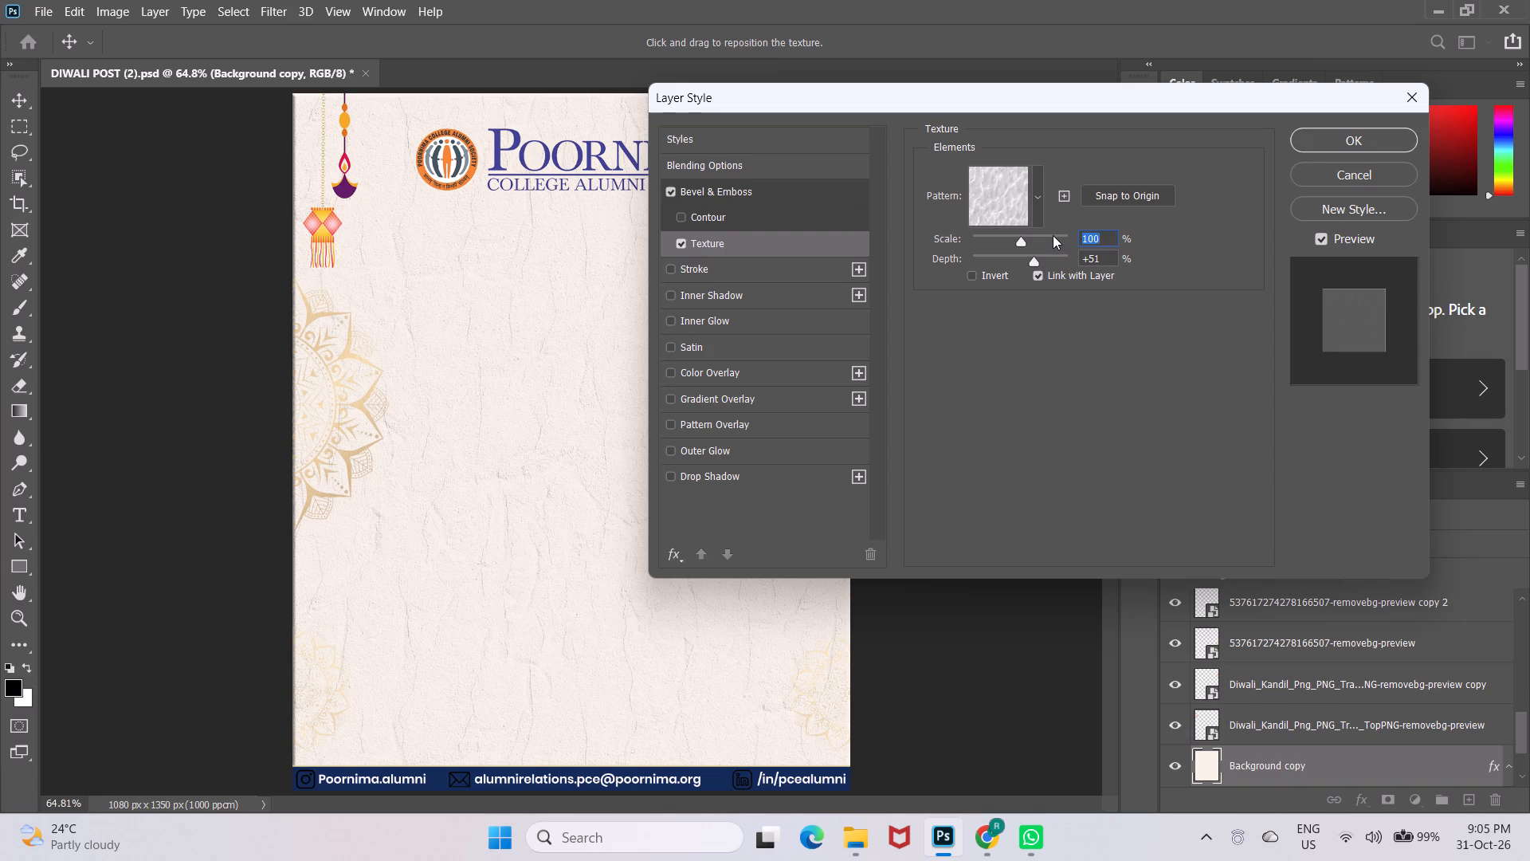
left_click(1053, 235)
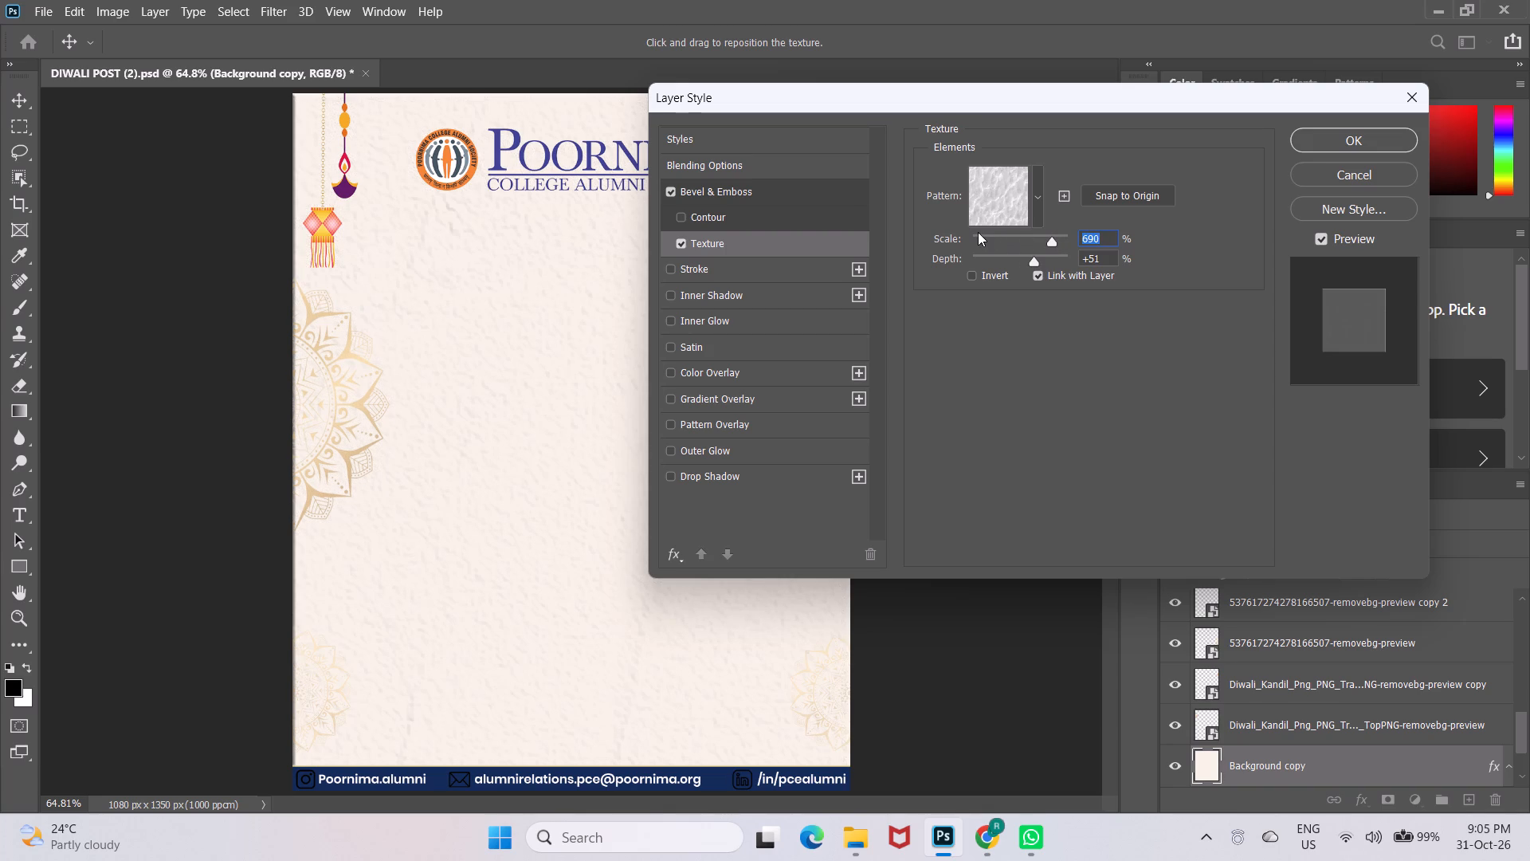
left_click(978, 232)
left_click(1019, 234)
left_click(1041, 235)
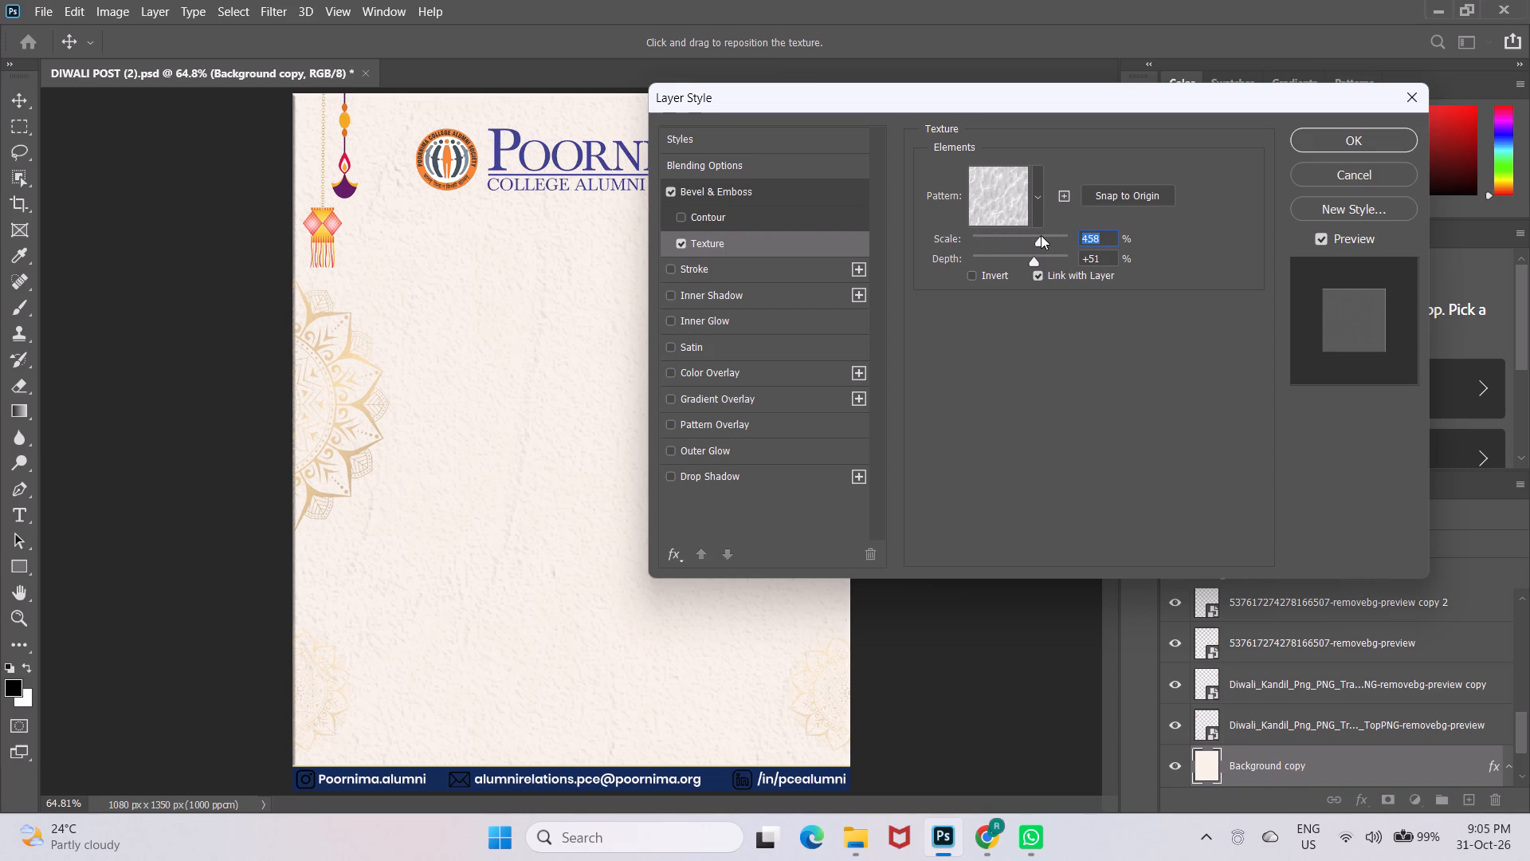
left_click(1054, 235)
Try positive and negative texture depths, set the depth to -54%, and apply the layer style to the duplicated background.
left_click(1013, 258)
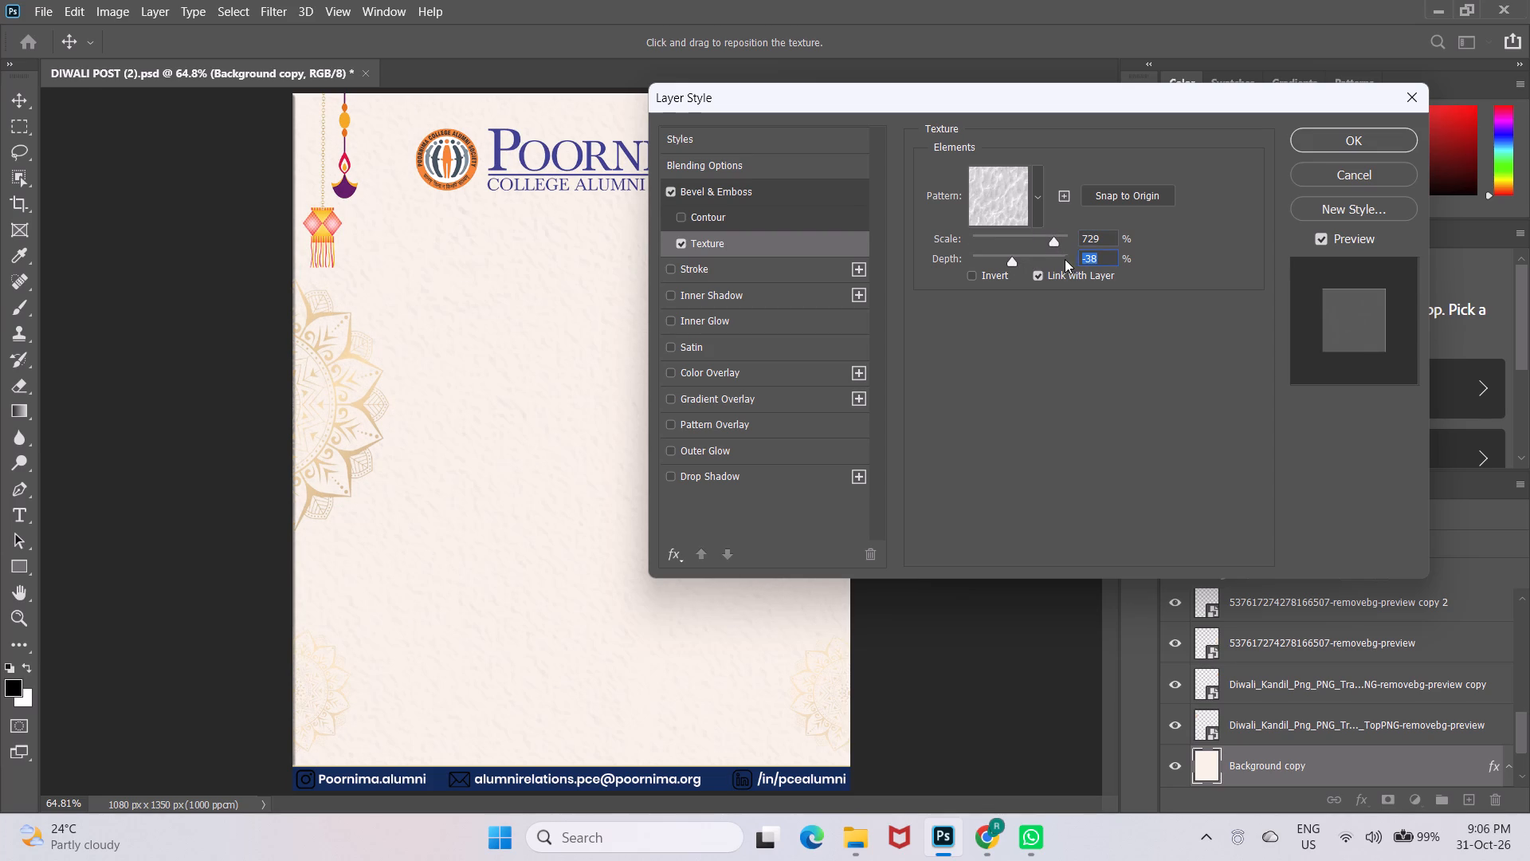
left_click(1061, 254)
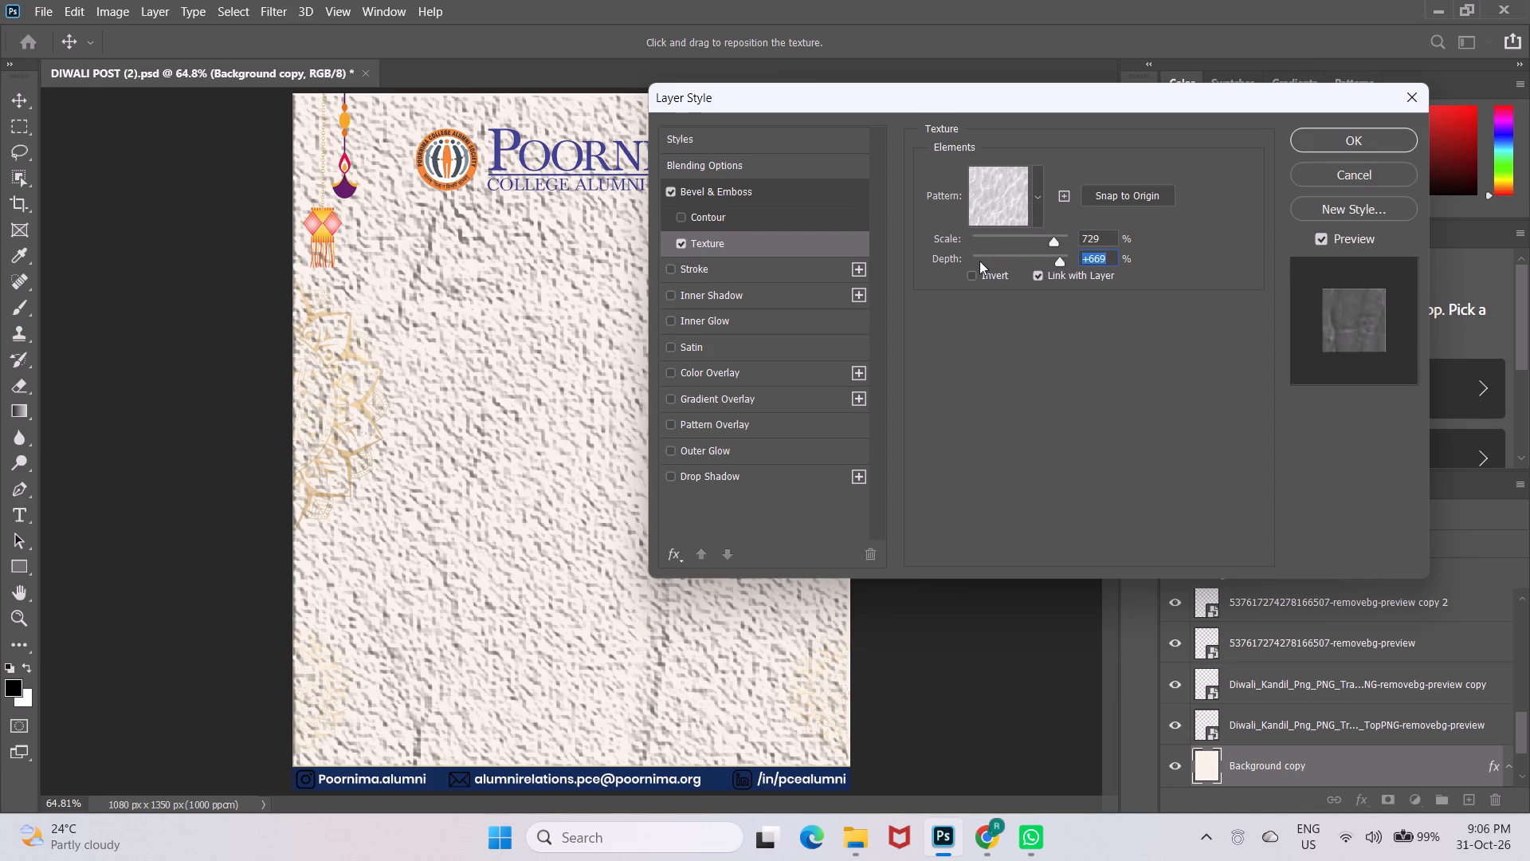
left_click(981, 257)
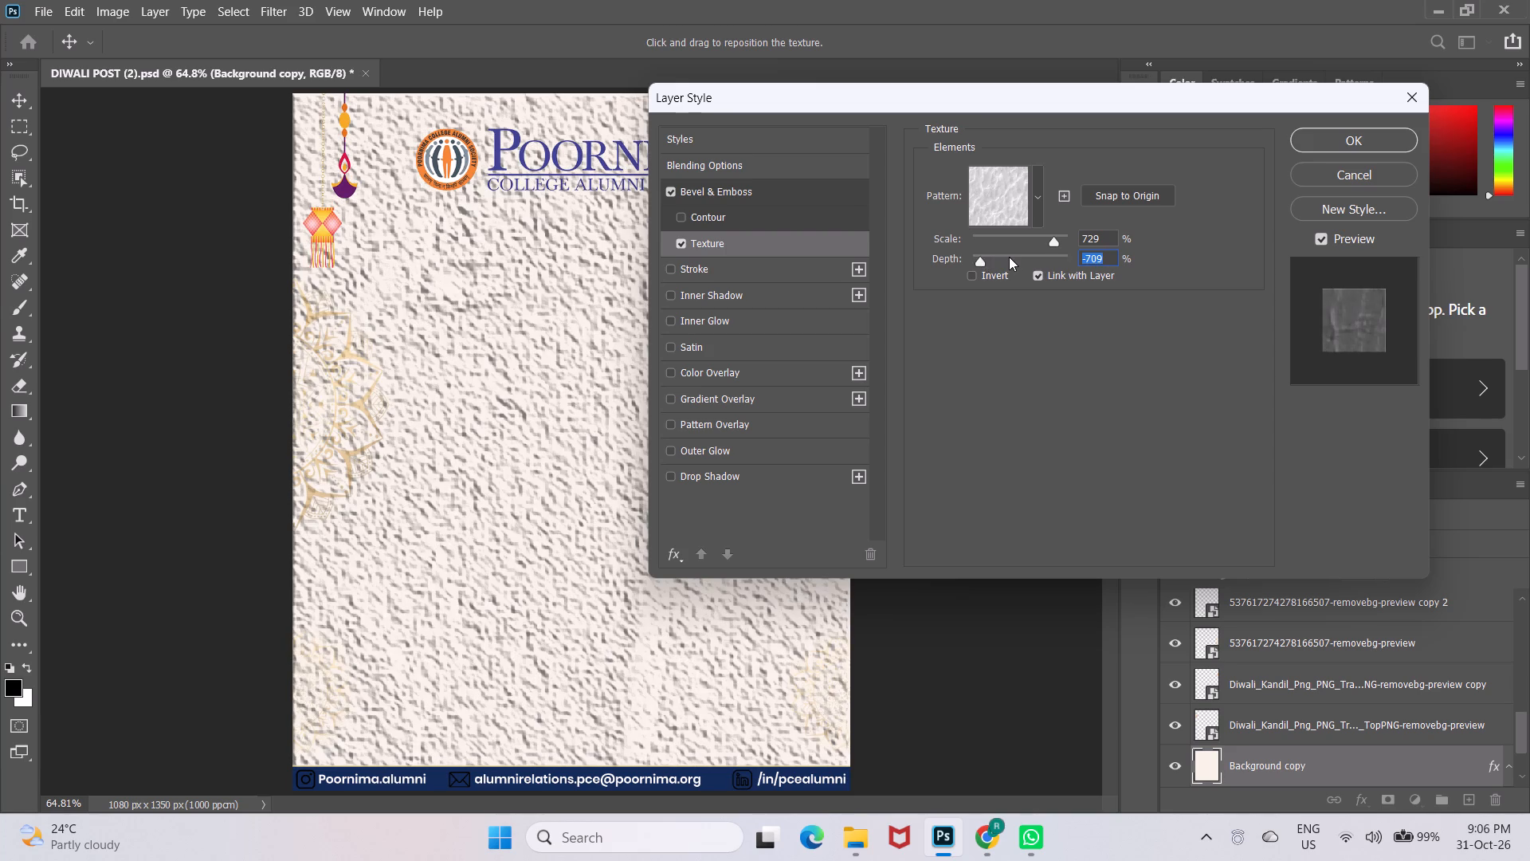
left_click(1009, 257)
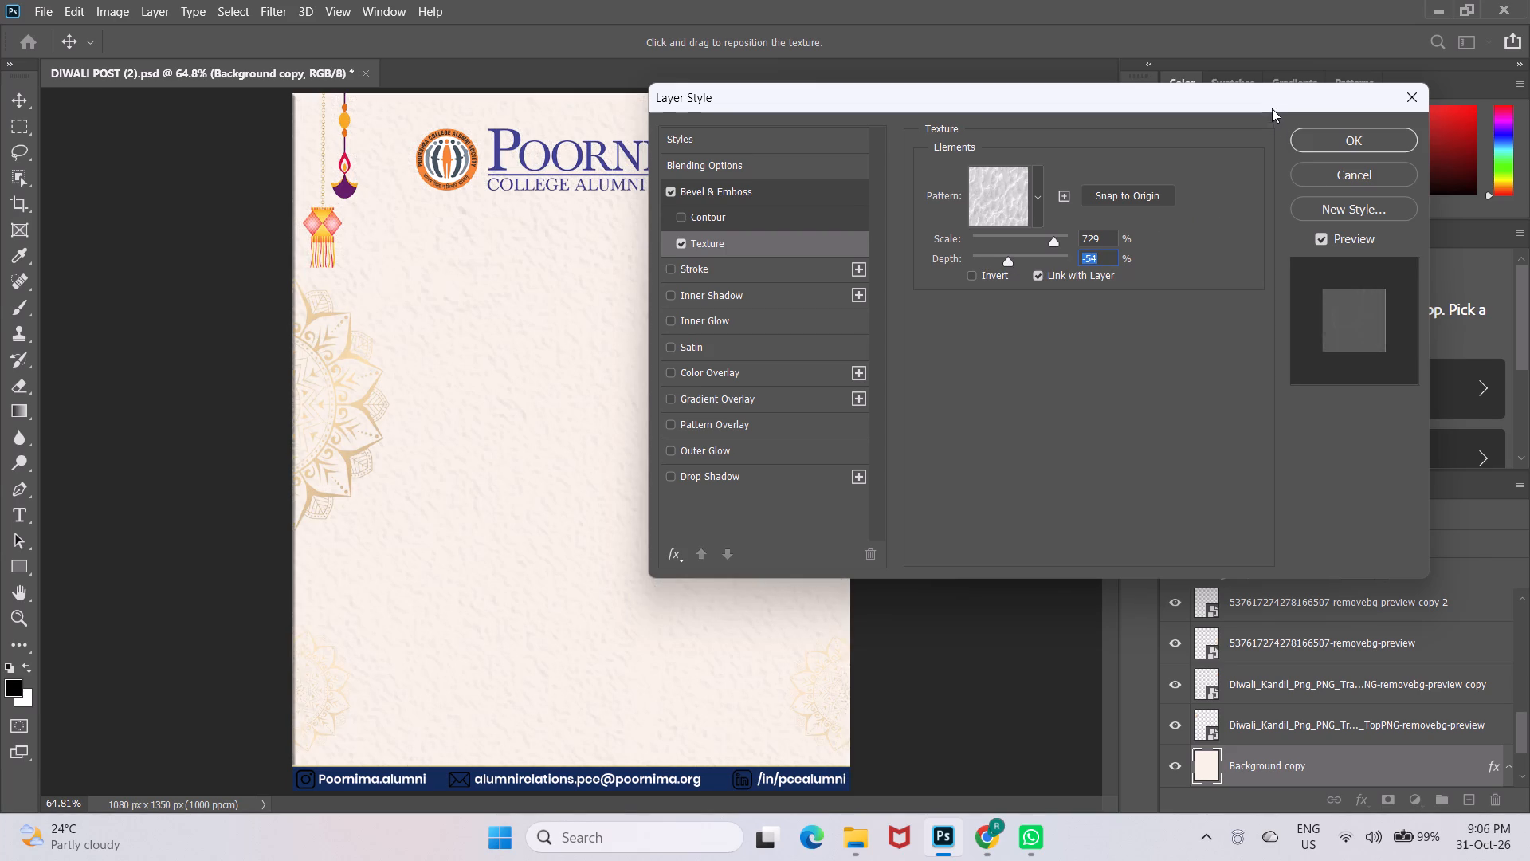
left_click_drag(1269, 98, 1197, 261)
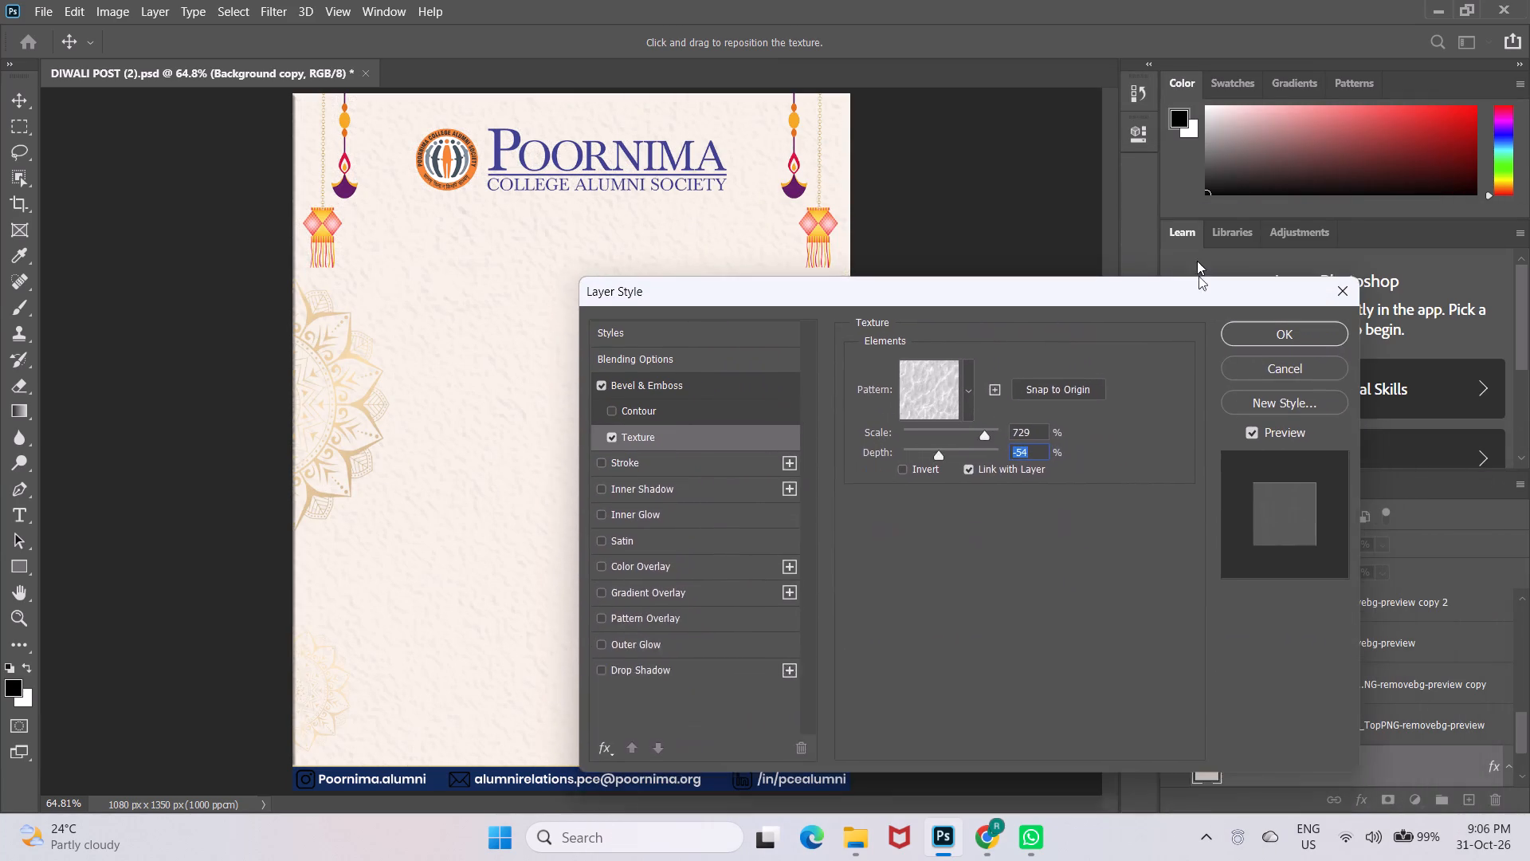
left_click_drag(1197, 261, 1187, 153)
left_click(1289, 192)
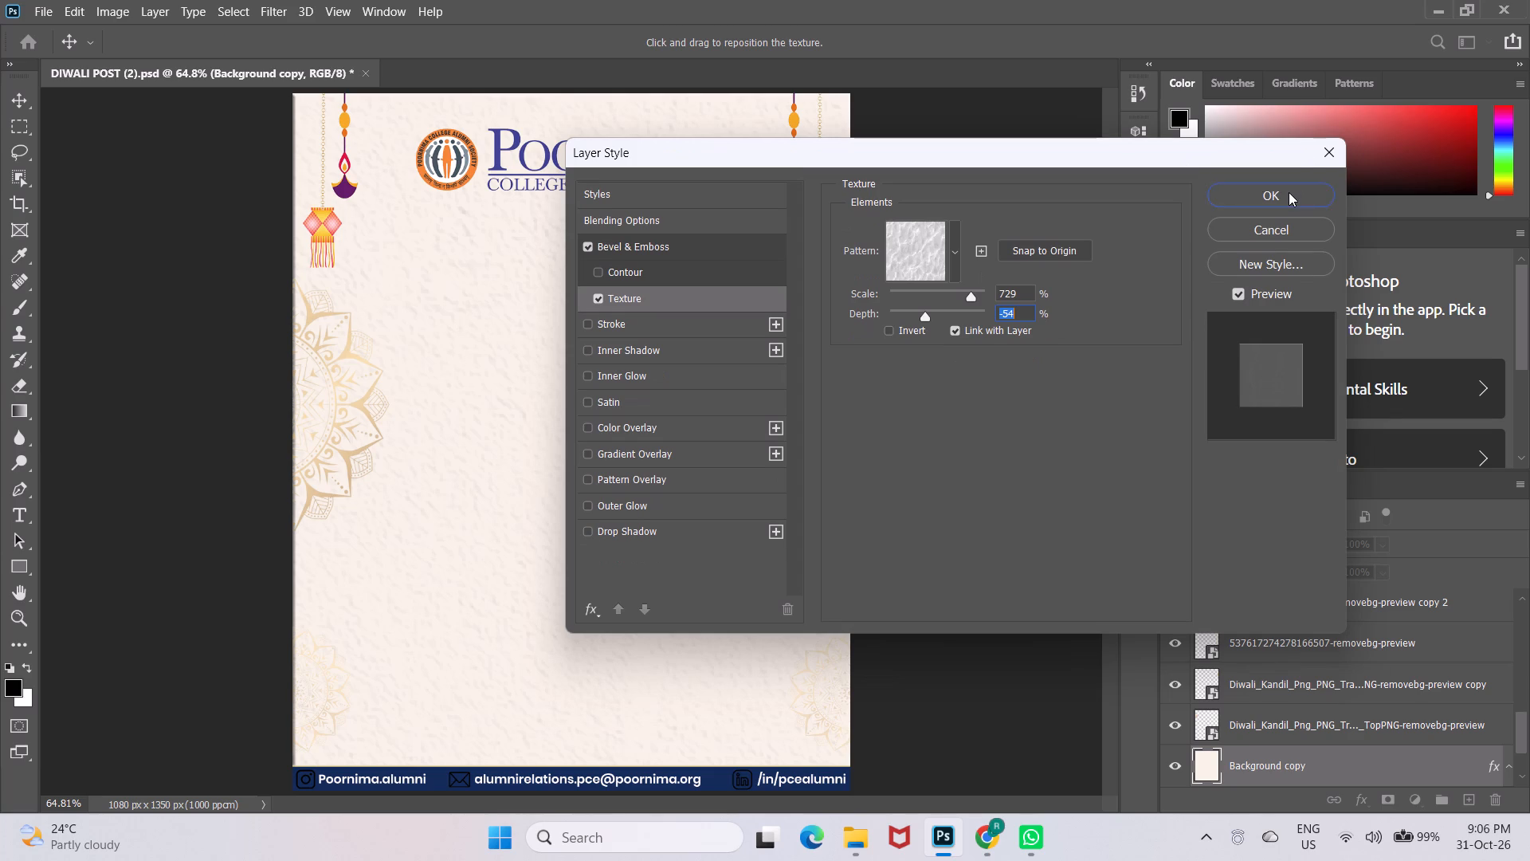
left_click(999, 258)
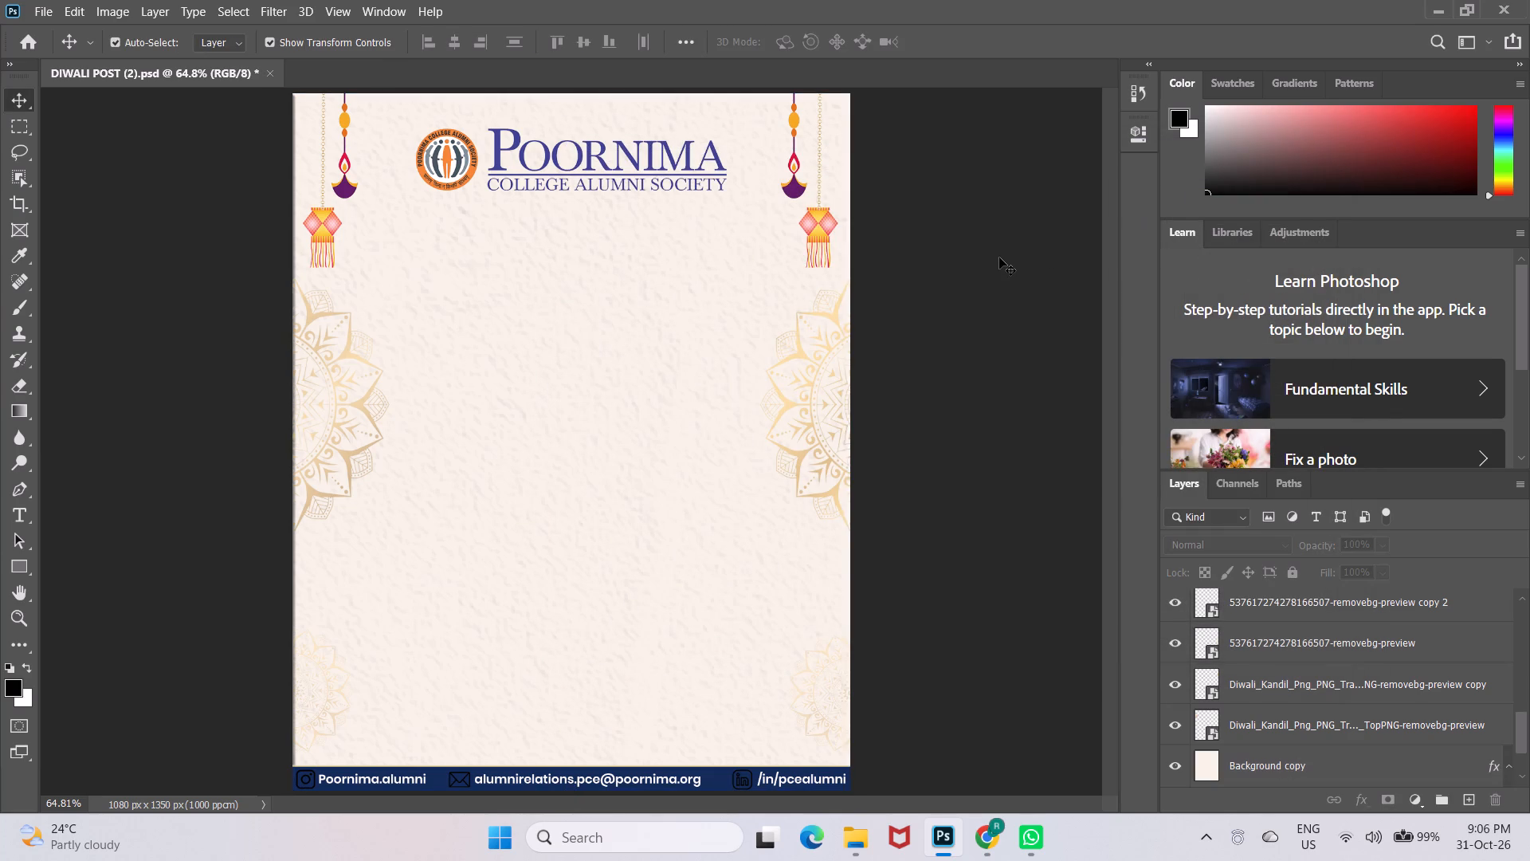
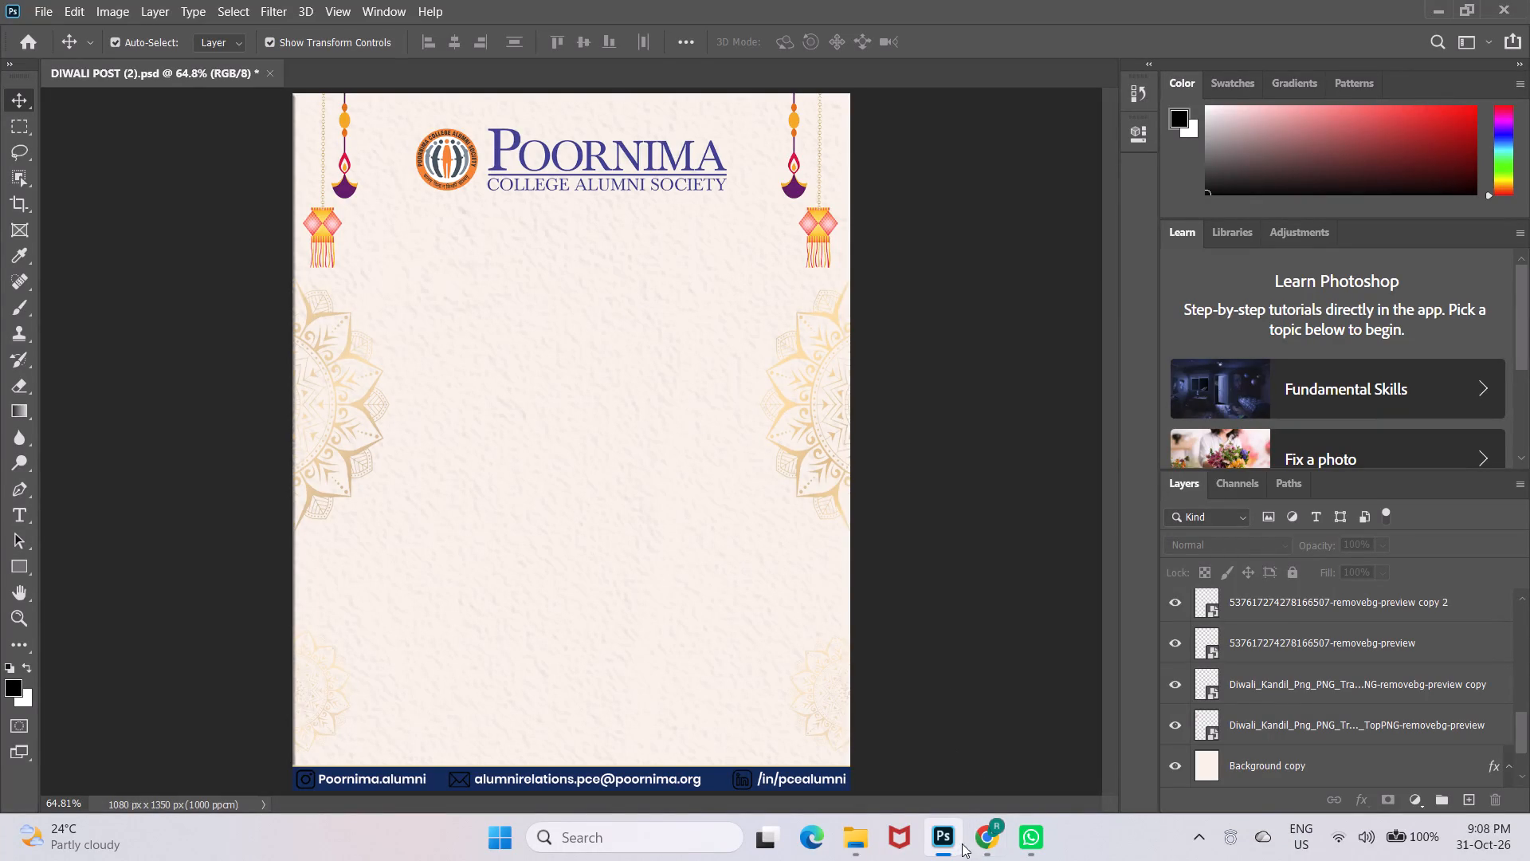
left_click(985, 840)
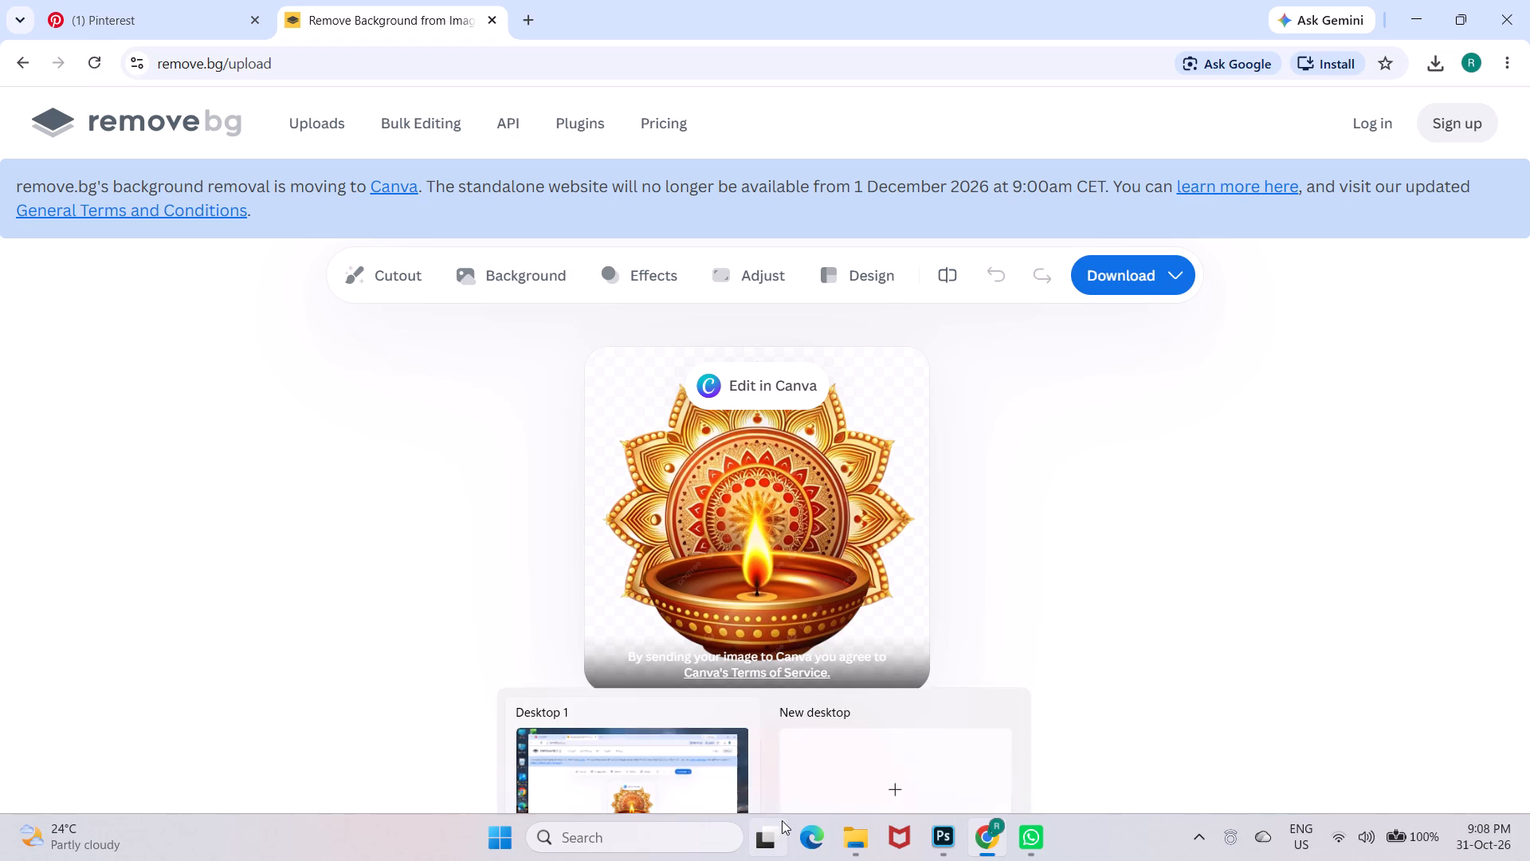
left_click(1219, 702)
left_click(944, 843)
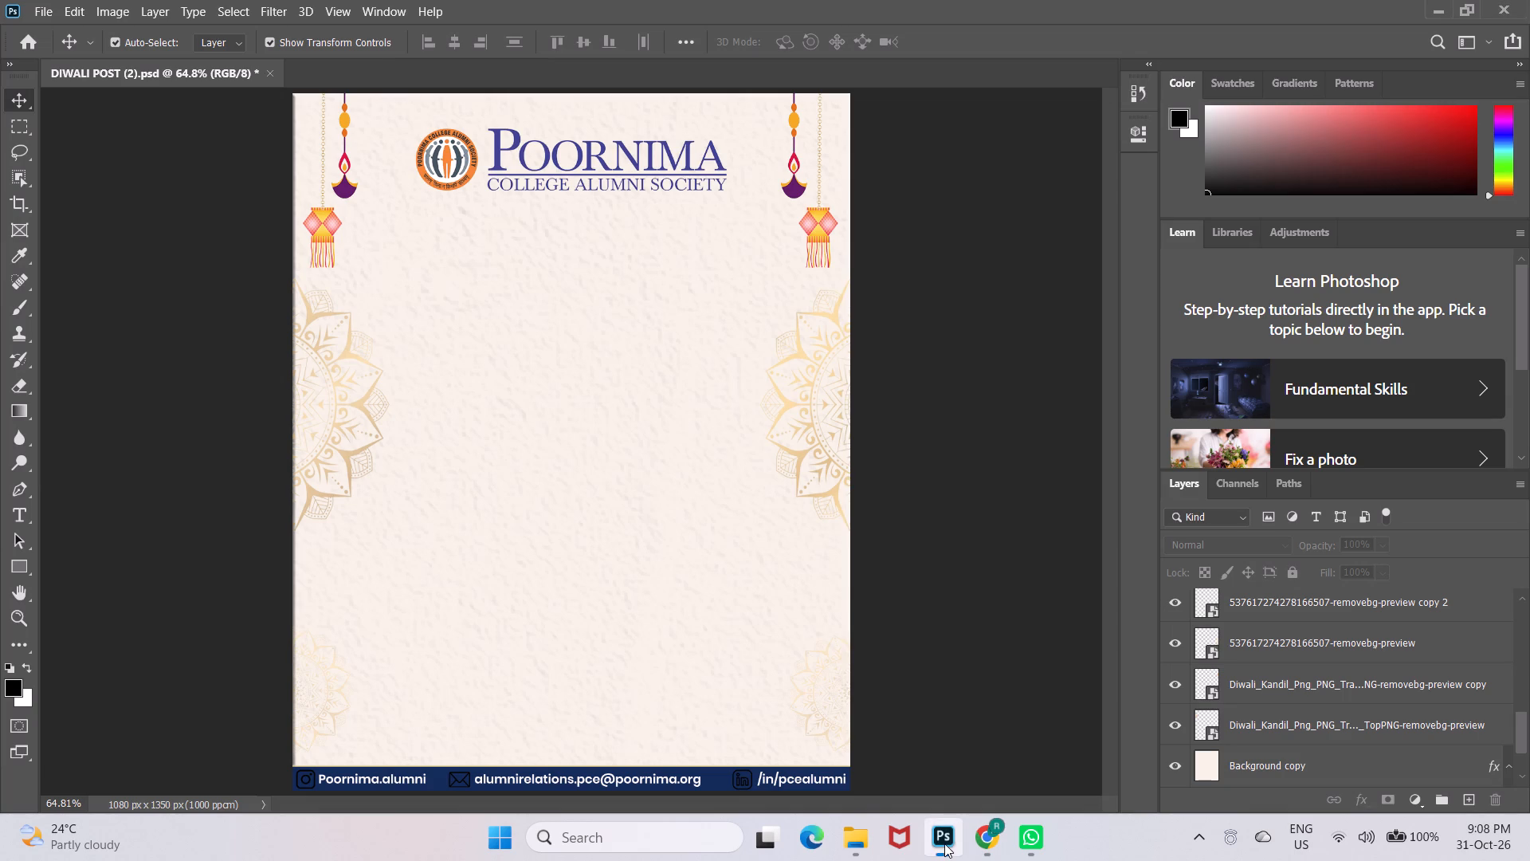